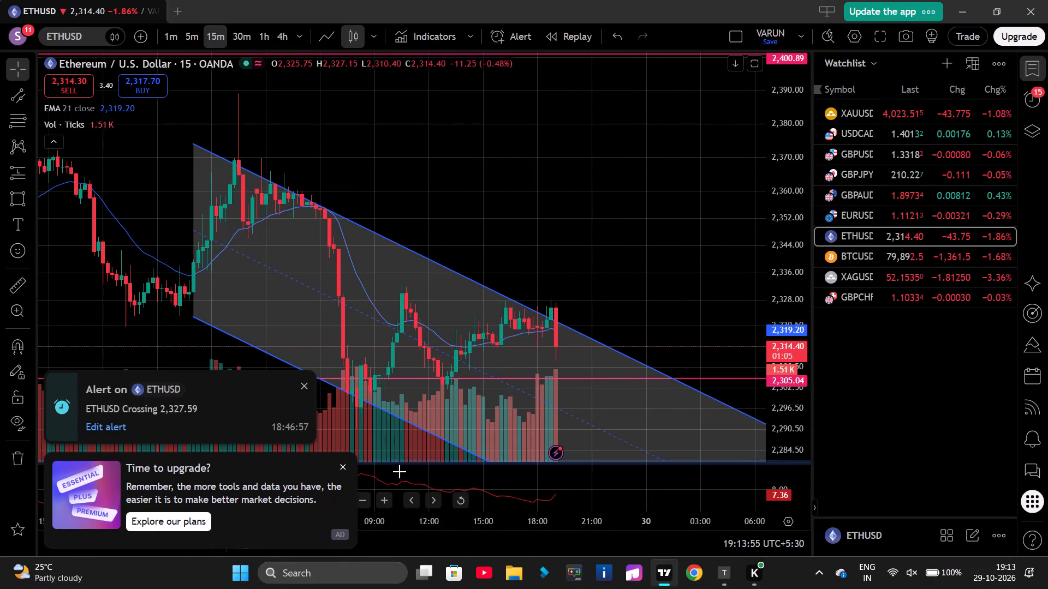
Dismiss the upgrade advertisement and the ad-free plan offer covering the chart.
click(341, 469)
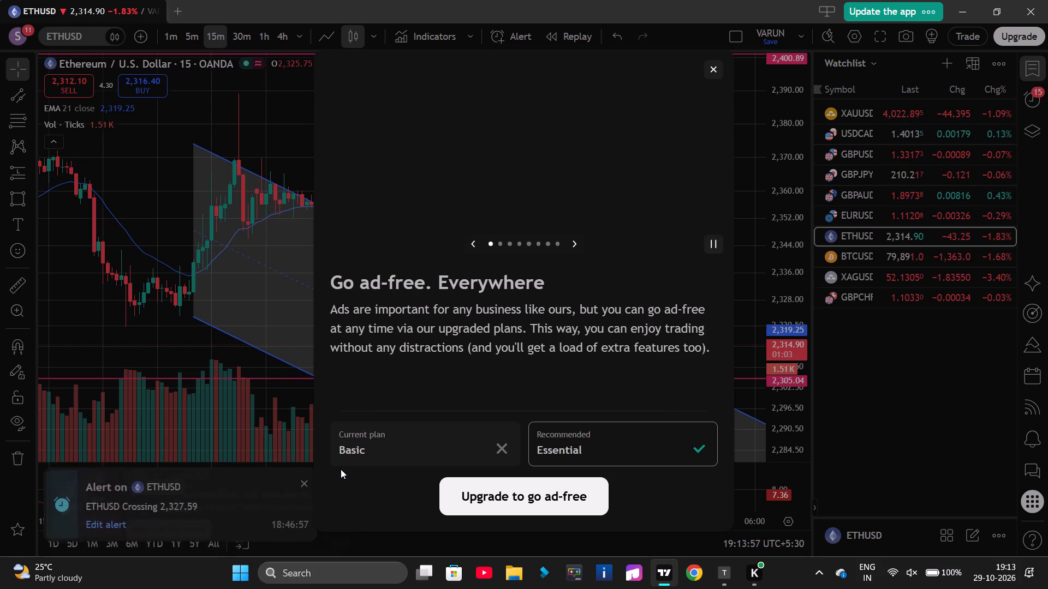
click(717, 68)
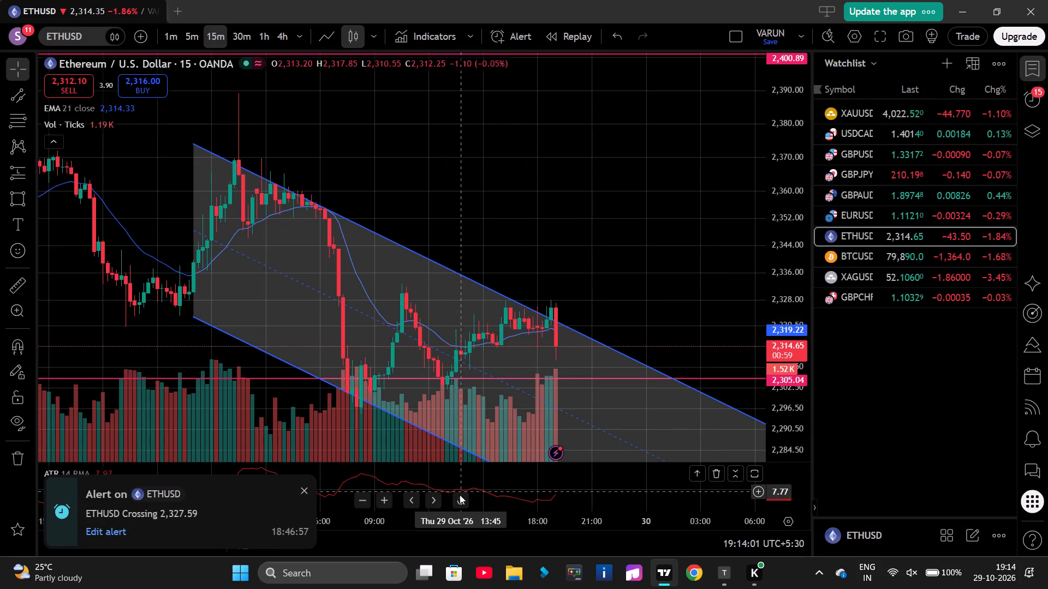
Place a short position on the ETHUSD 15-minute chart just after the latest candle, with entry at about 2,314.88.
click(460, 498)
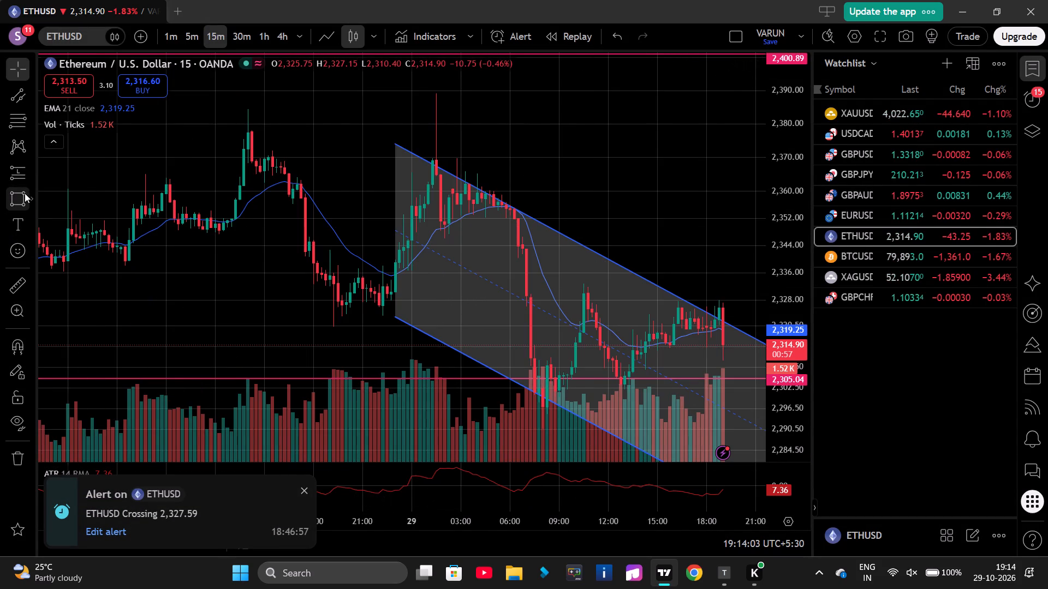
click(29, 176)
click(91, 224)
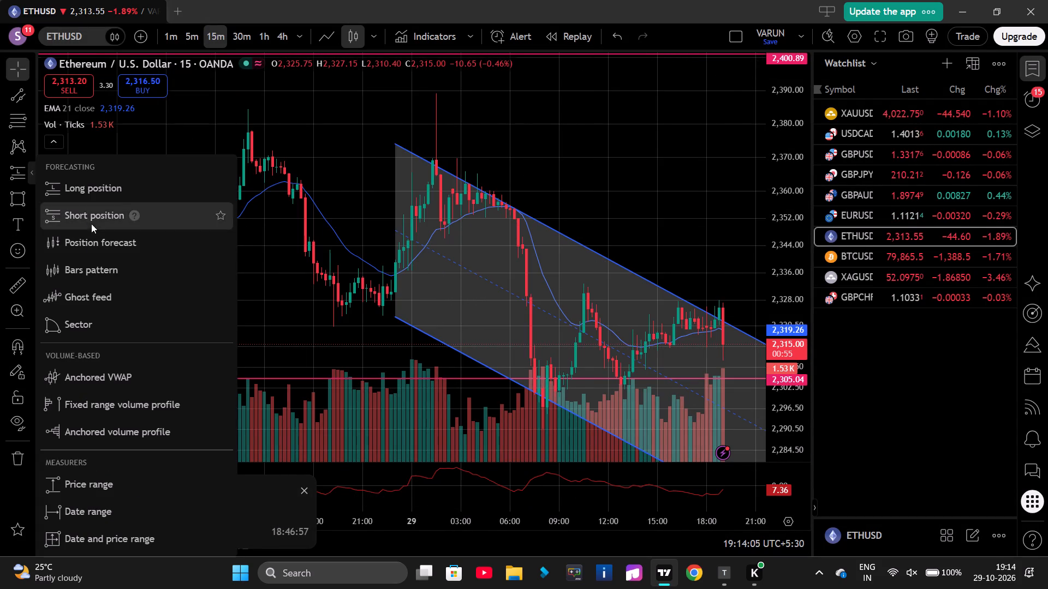
scroll(593, 227, left, 3)
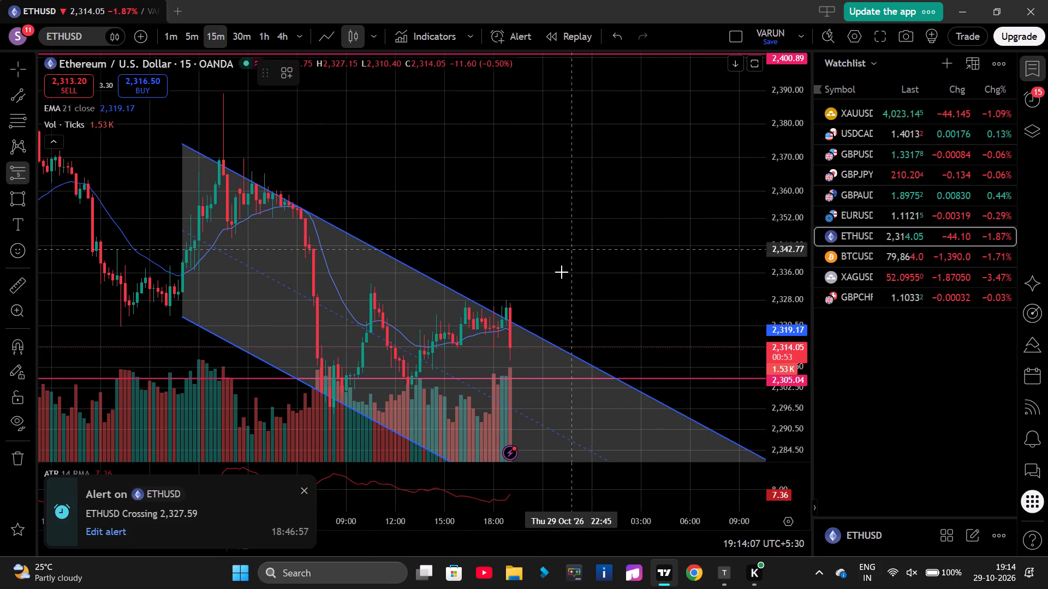
click(538, 309)
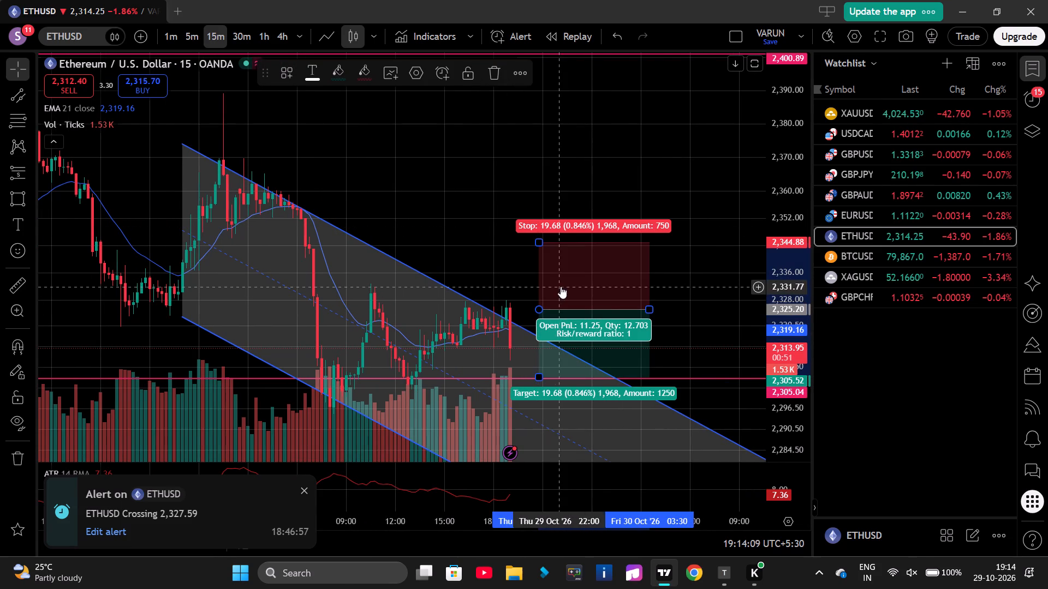
drag(545, 244, 543, 299)
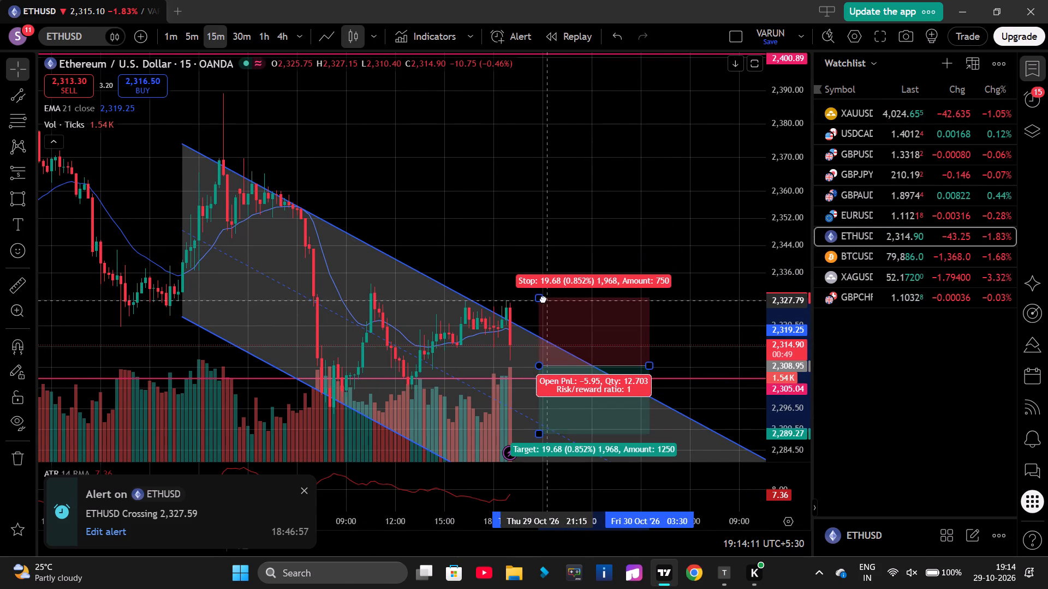
drag(543, 299, 527, 280)
Adjust the short position's stop level to about 2,335.57, above the recent candle highs.
drag(518, 274, 525, 293)
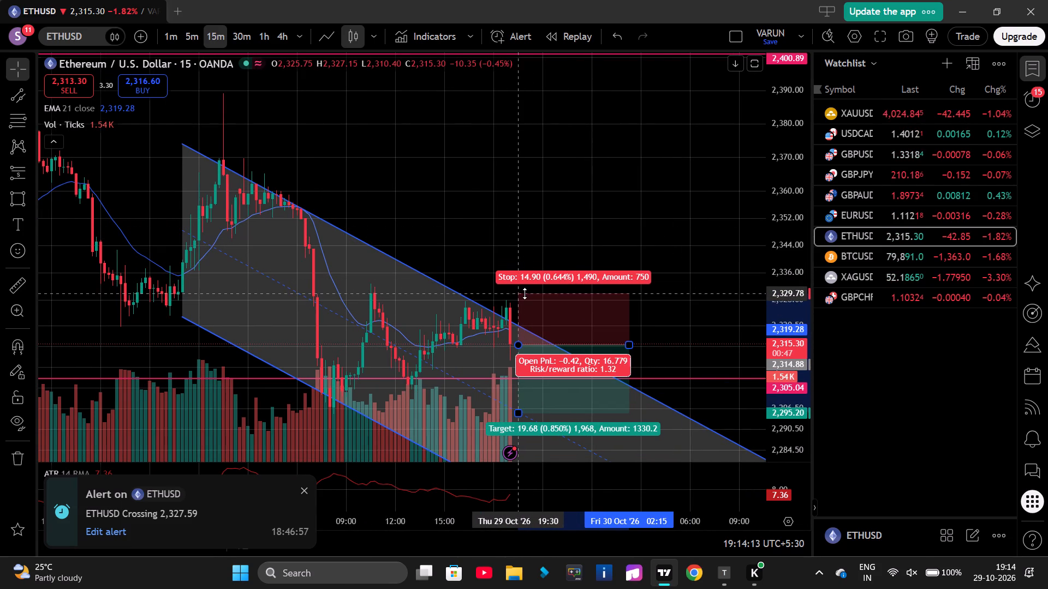
drag(525, 293, 526, 300)
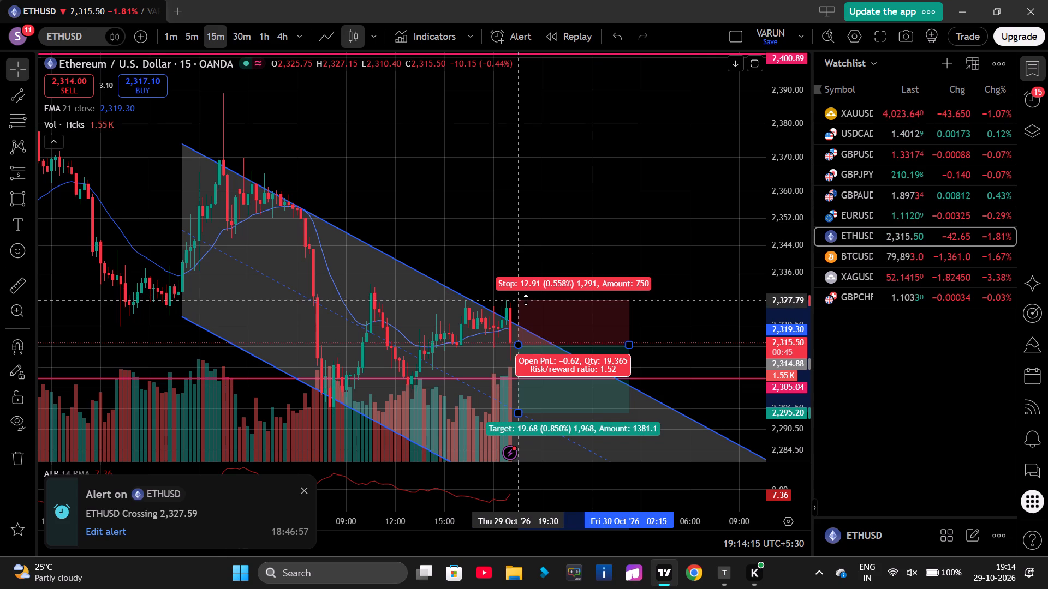
drag(526, 300, 490, 292)
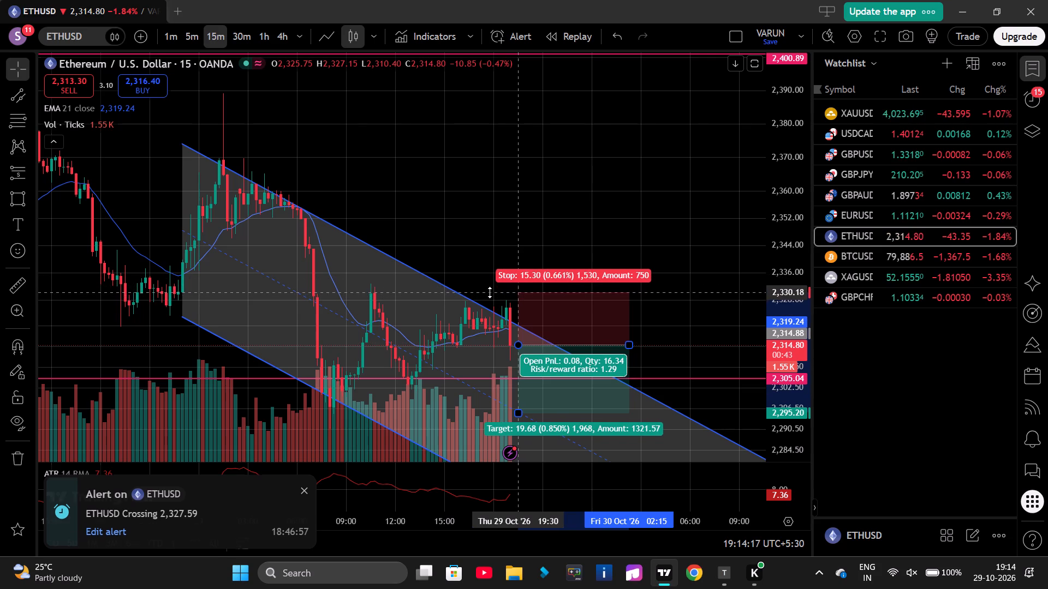
drag(490, 292, 489, 299)
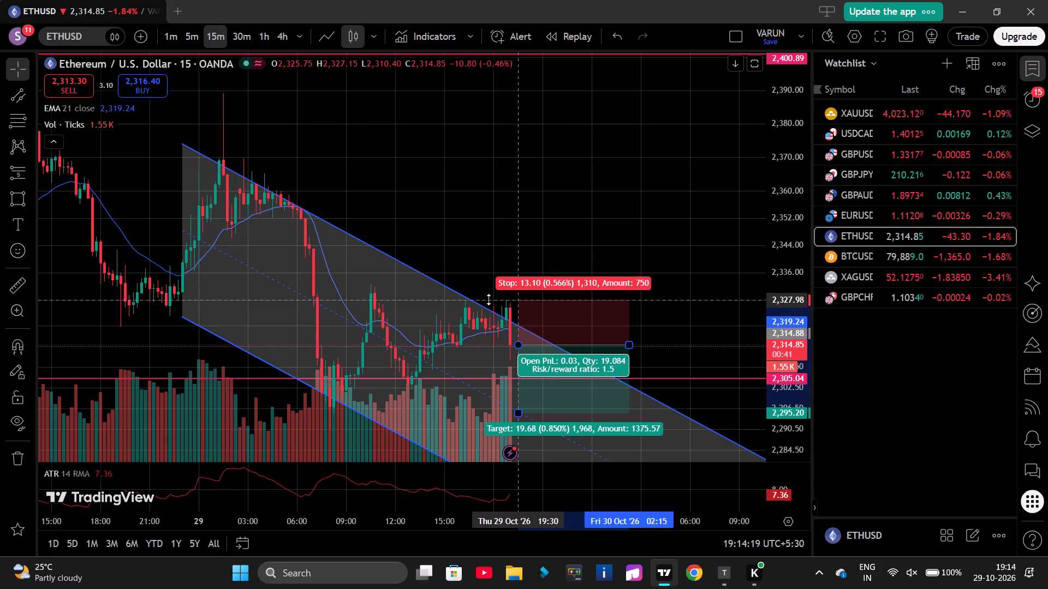
drag(489, 299, 489, 299)
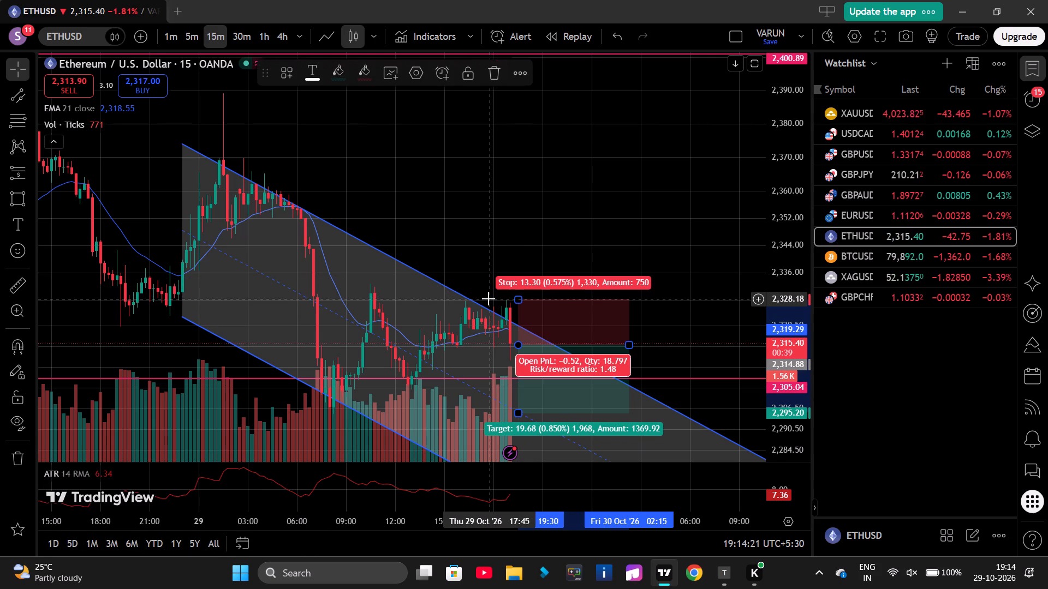
click(1044, 25)
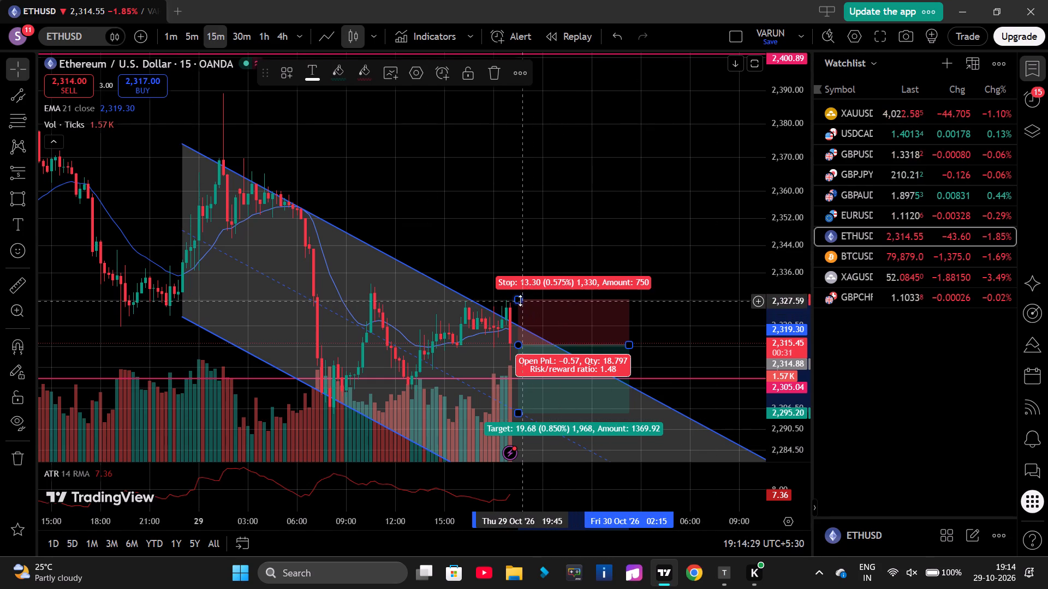
drag(515, 299, 513, 292)
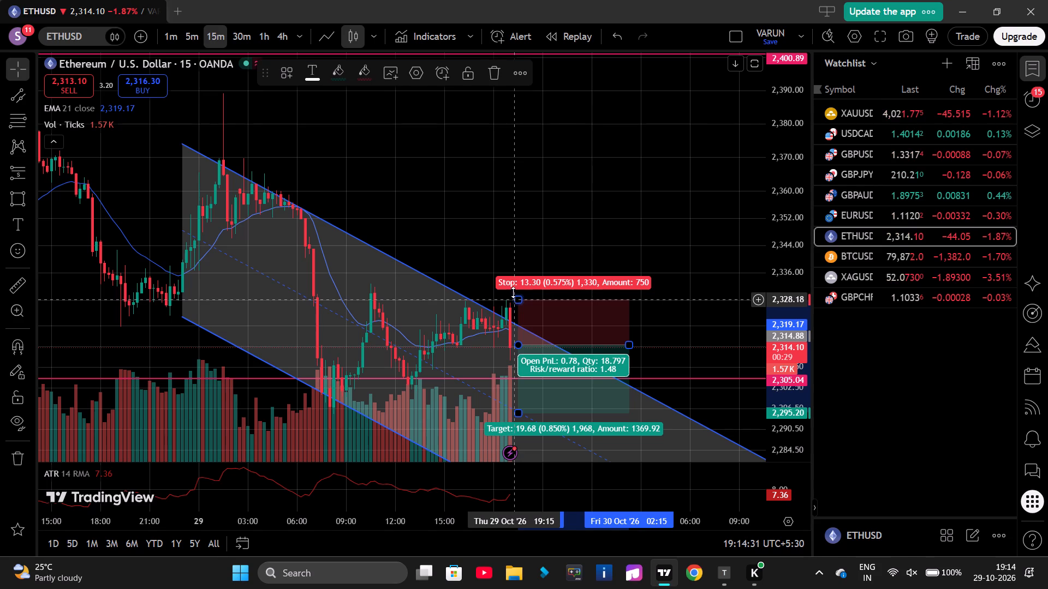
drag(513, 292, 510, 268)
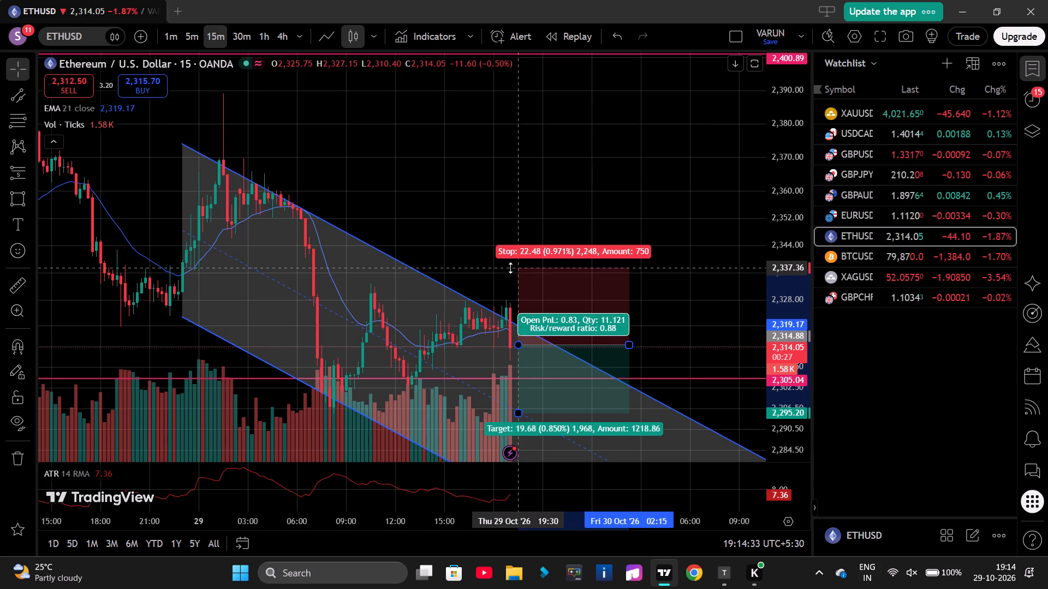
drag(510, 268, 510, 275)
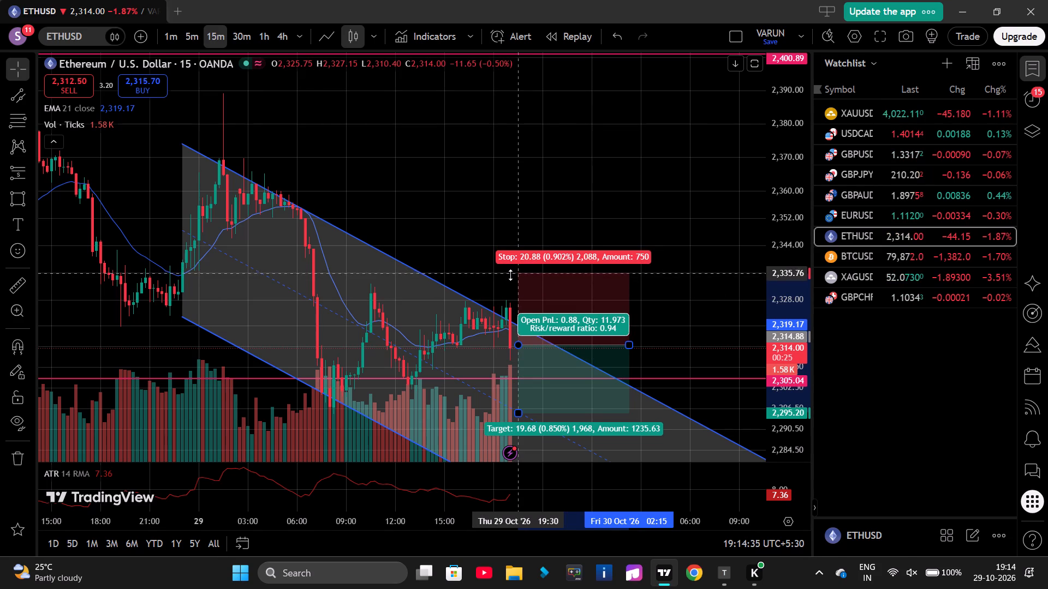
drag(510, 275, 511, 274)
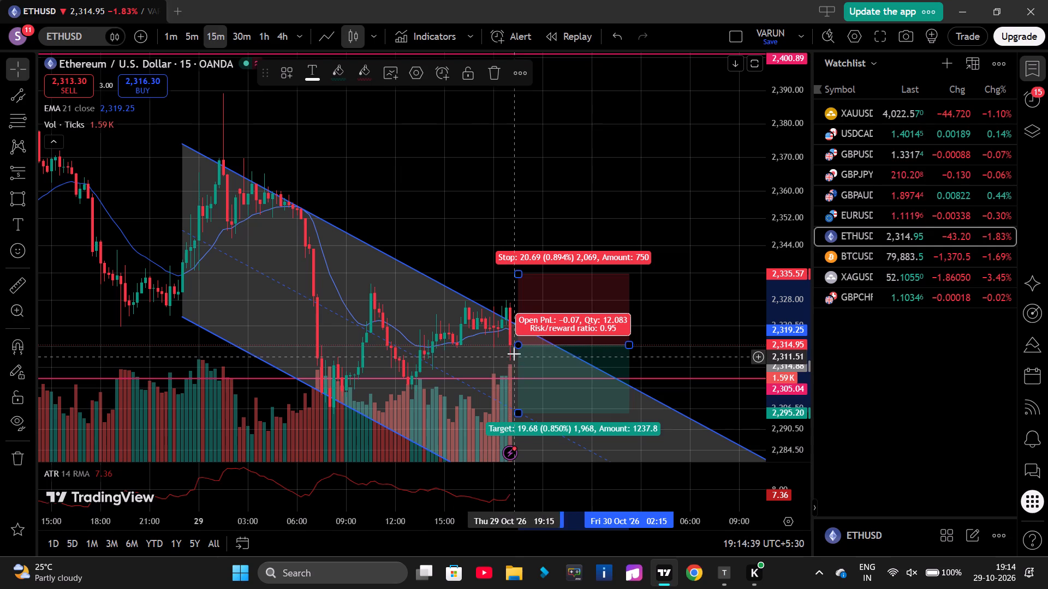
Lower the short position's target to about 2,282.90, for a risk/reward ratio of about 1.55.
scroll(771, 396, down, 4)
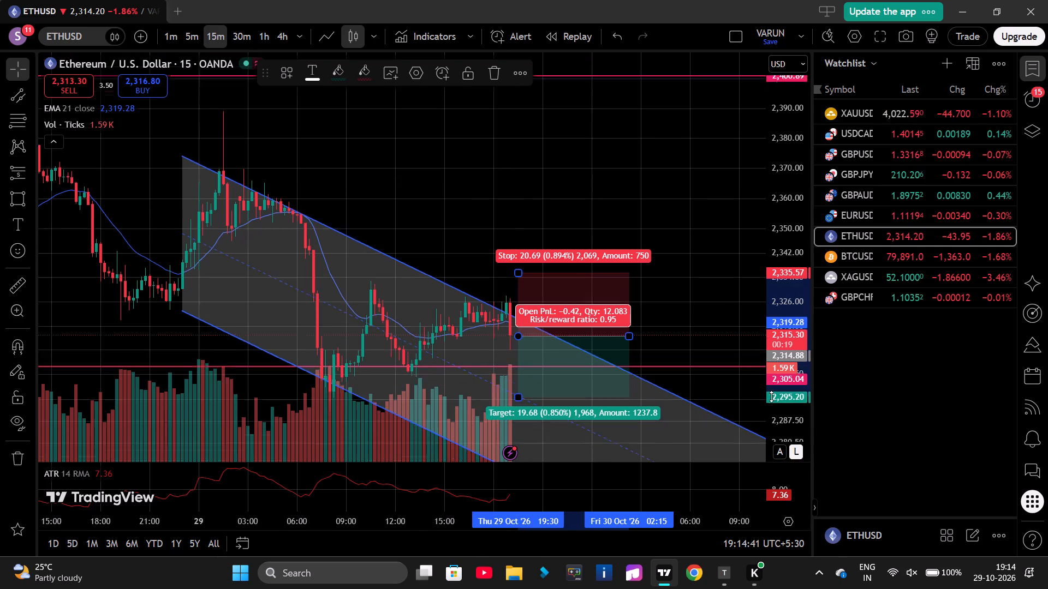
drag(515, 330, 509, 353)
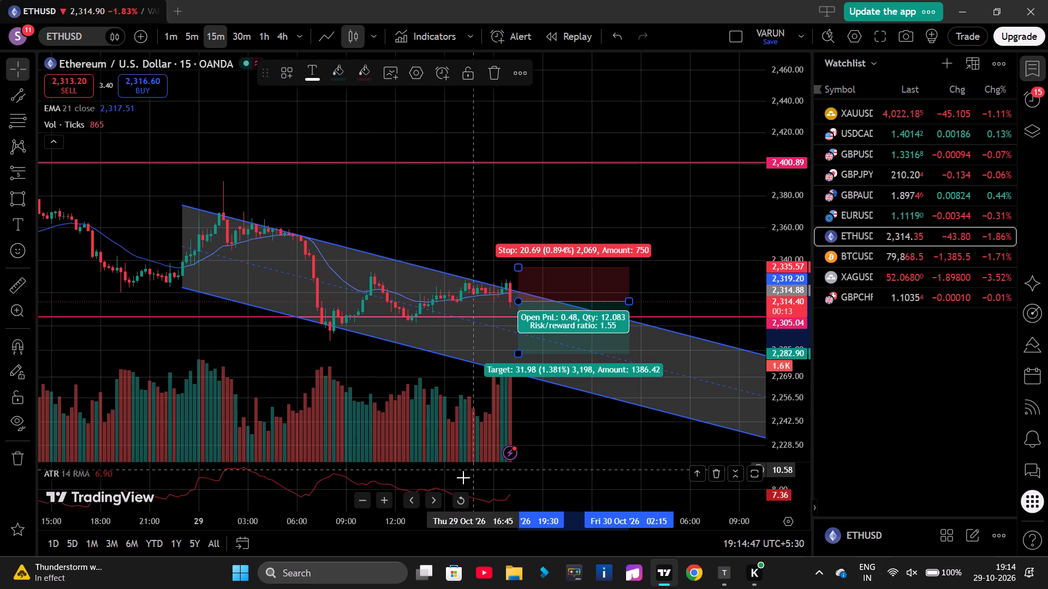
click(460, 502)
drag(530, 346, 319, 321)
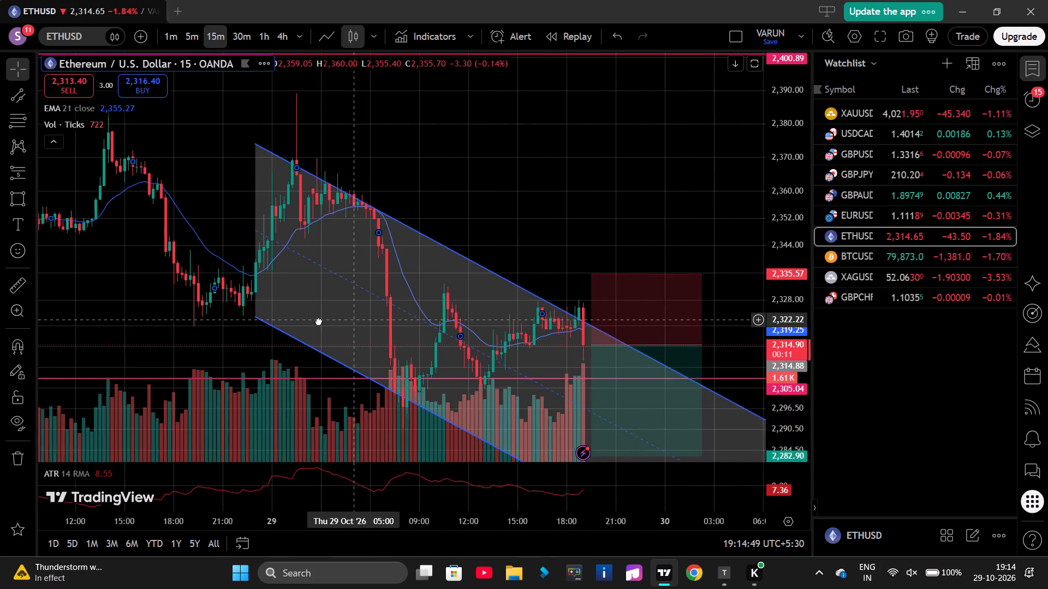
drag(319, 321, 244, 286)
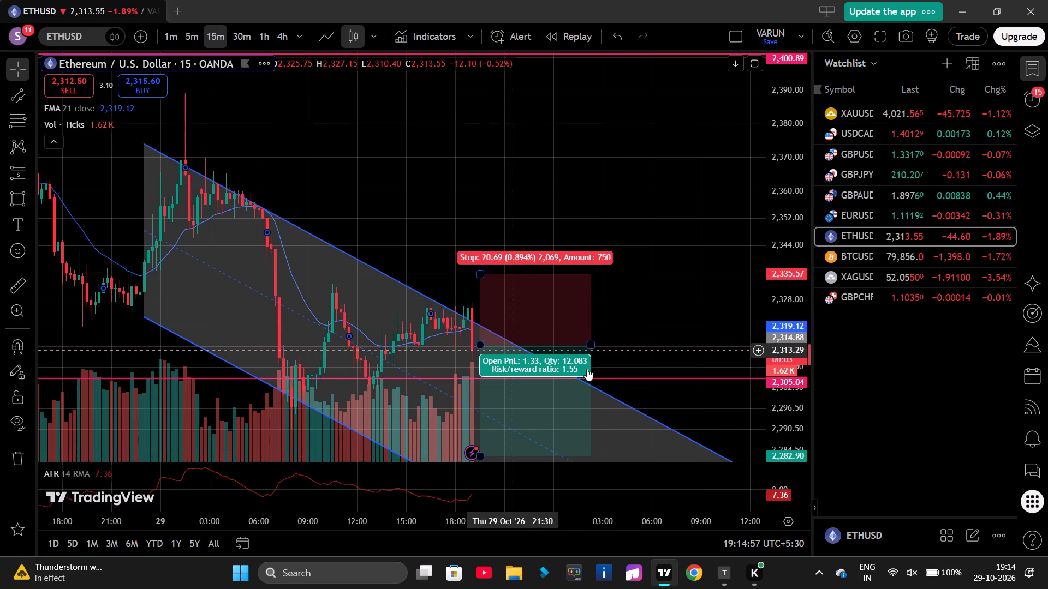
Open the XAUUSD chart and examine the latest price against the marked long positions and the channel's lower line.
click(856, 137)
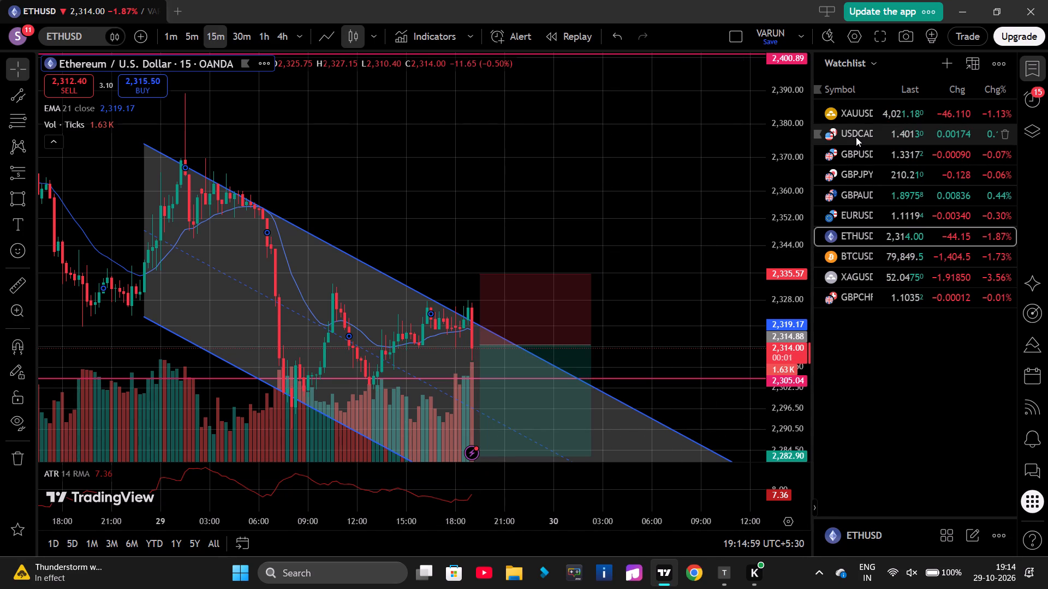
click(854, 122)
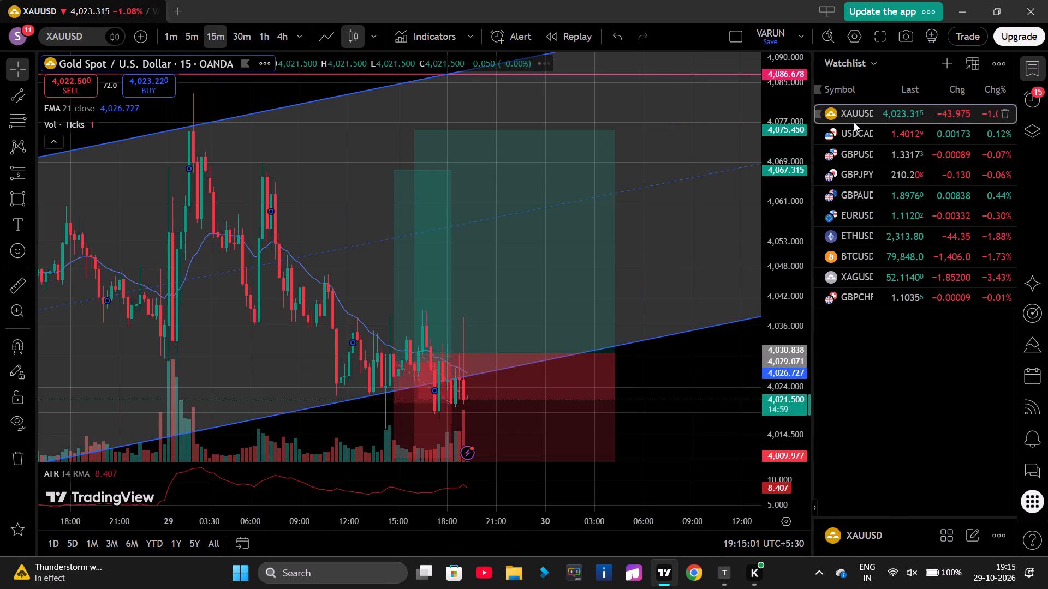
scroll(624, 334, up, 2)
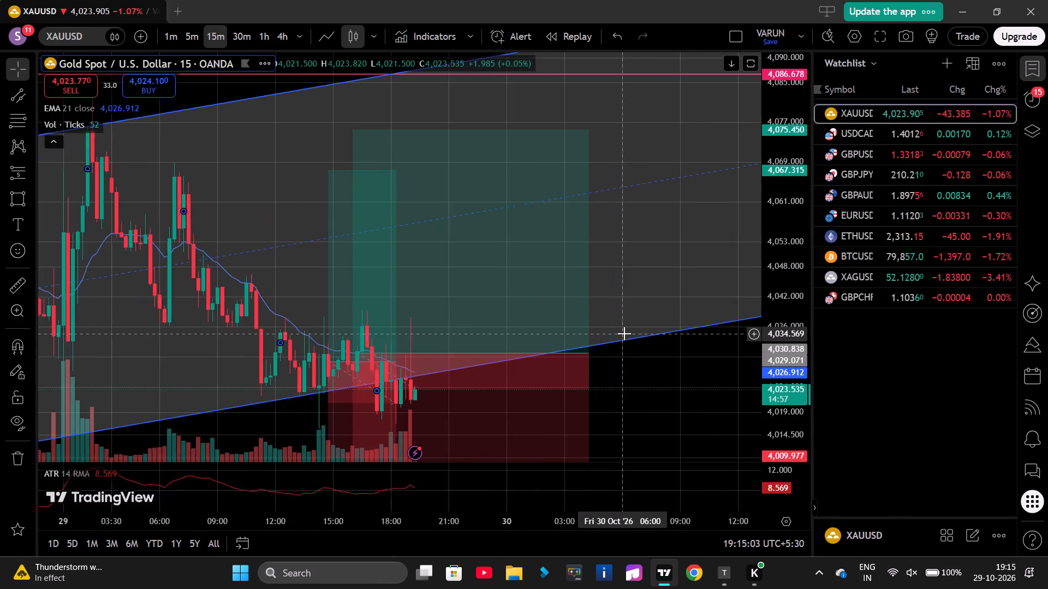
scroll(624, 334, up, 2)
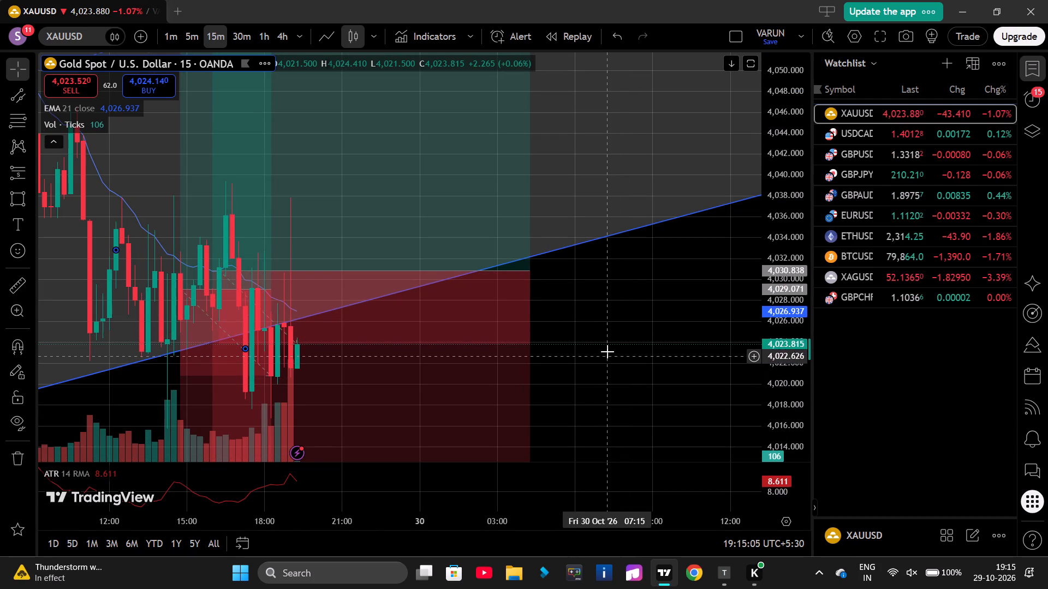
drag(618, 361, 639, 255)
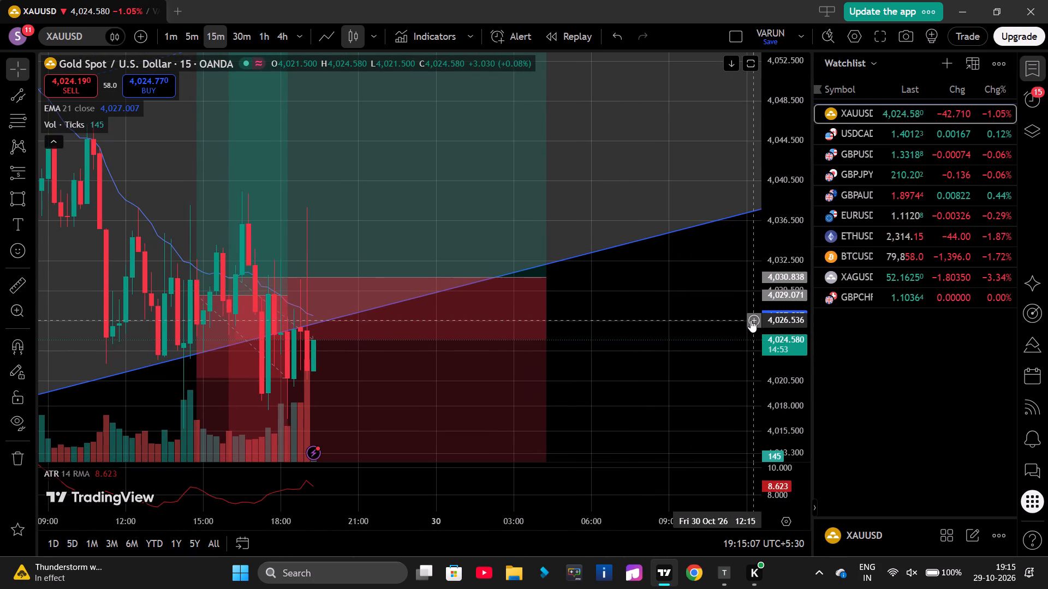
scroll(790, 348, down, 3)
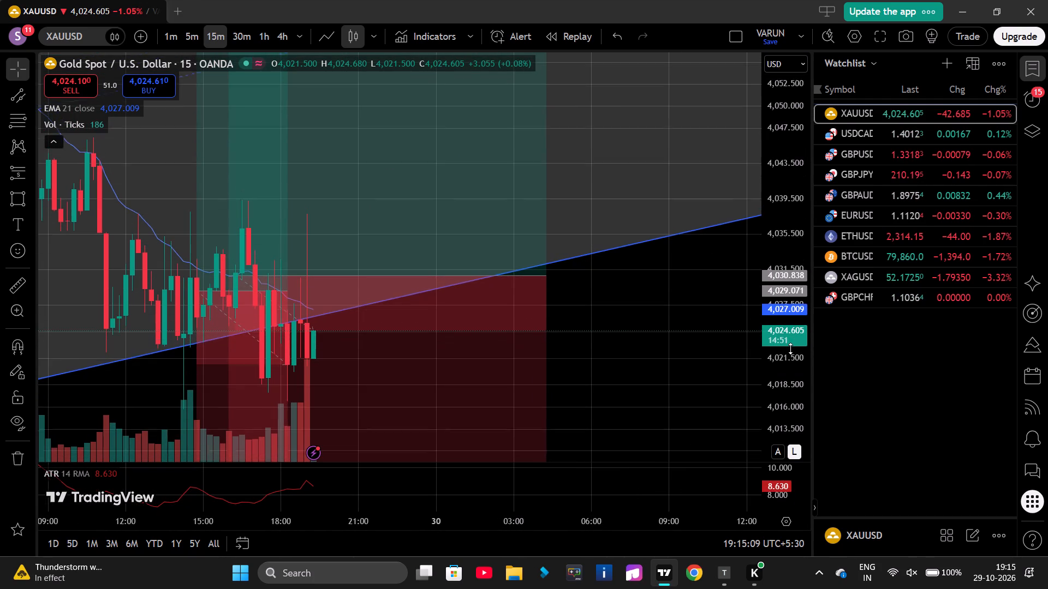
scroll(790, 348, down, 4)
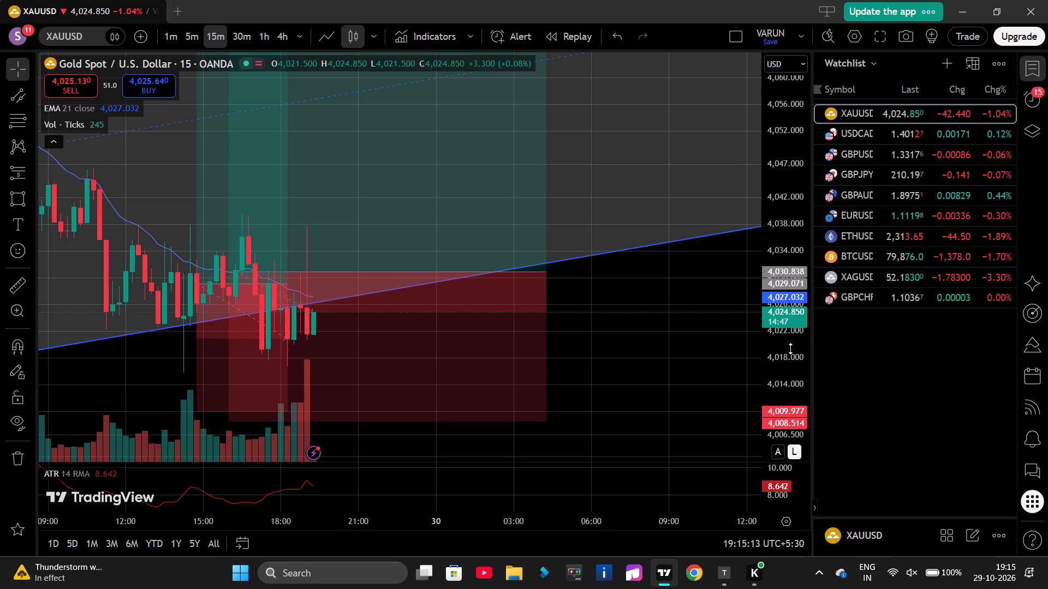
Switch to the MT5 terminal with the FundingPips demo account.
key(alt+Tab)
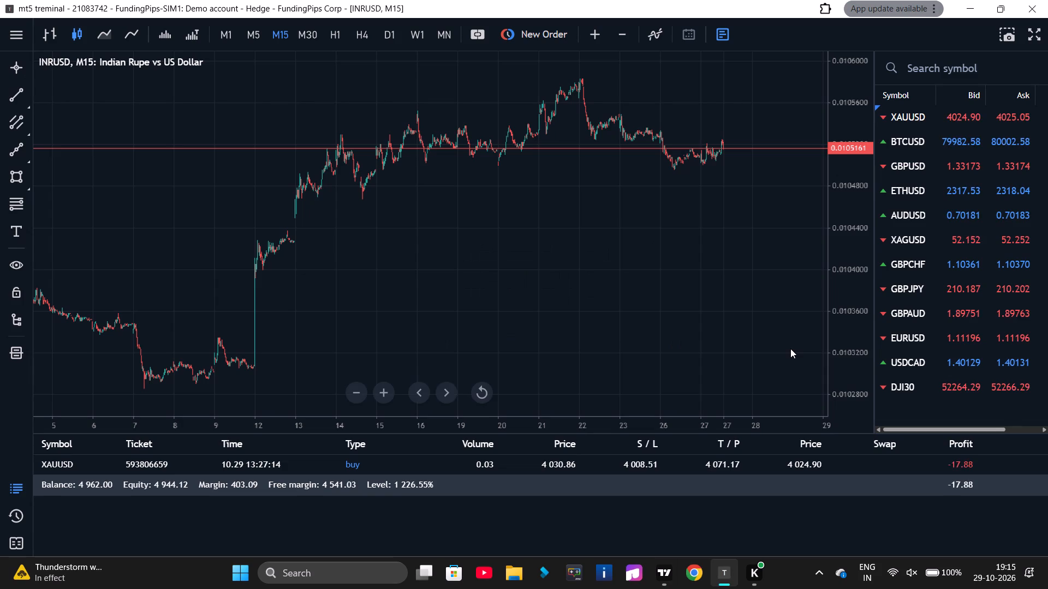
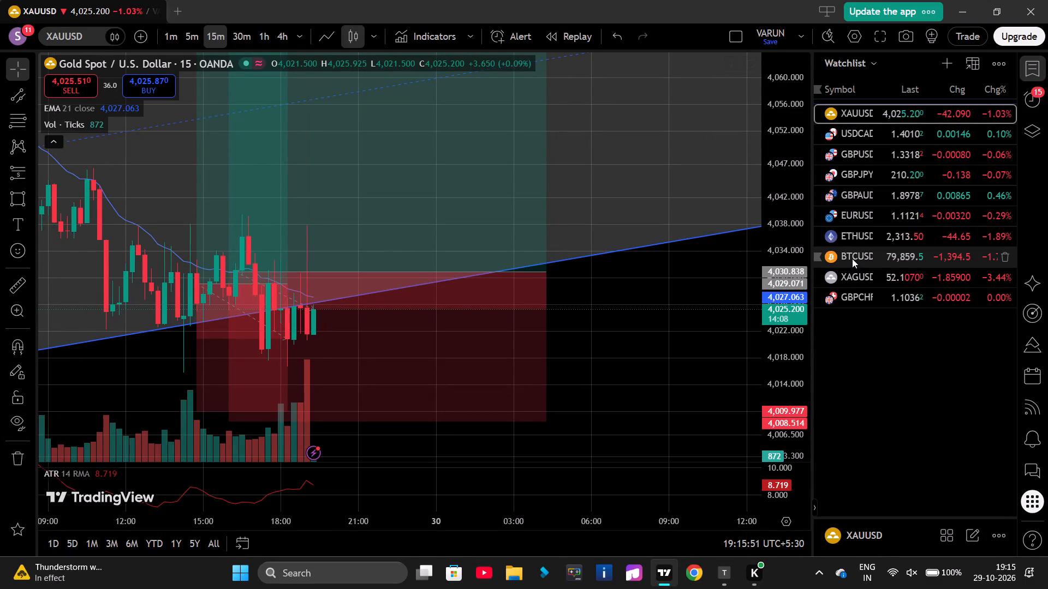
Open the ETHUSD chart and examine the full short position, from its stop level down to its target.
click(847, 231)
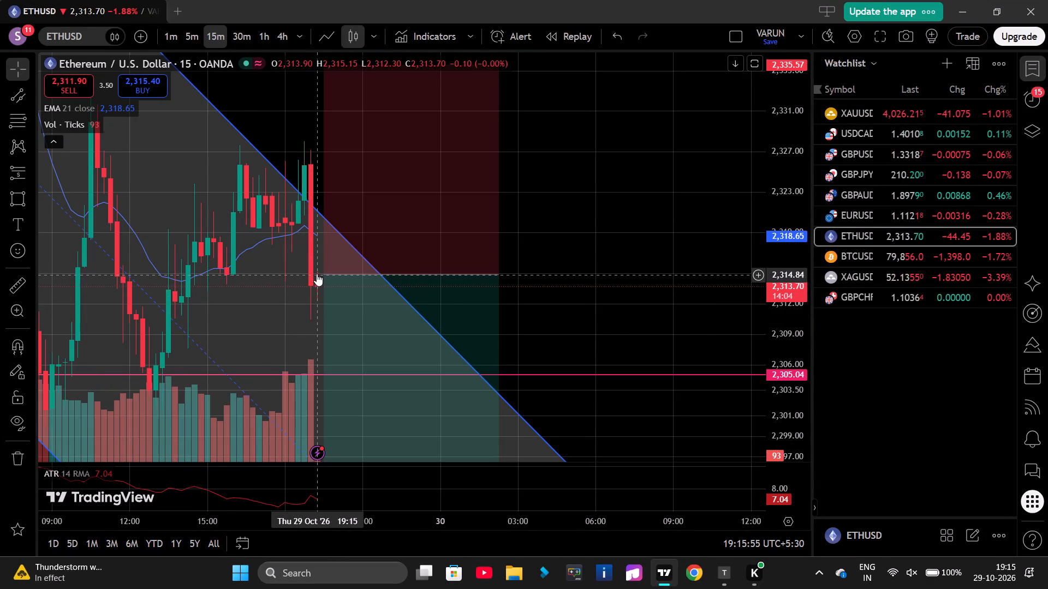
scroll(793, 275, down, 4)
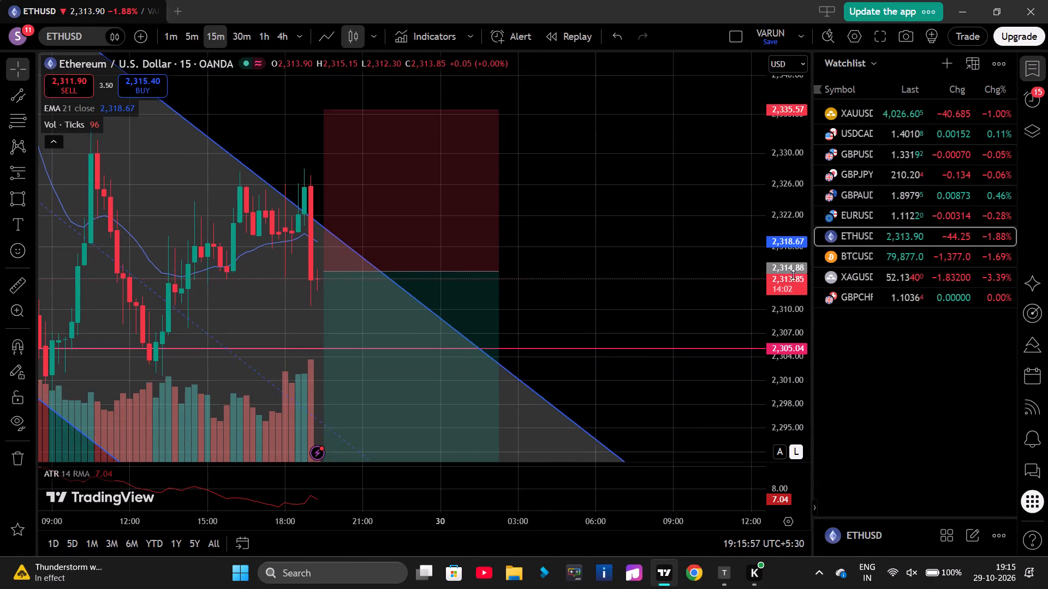
scroll(793, 275, down, 2)
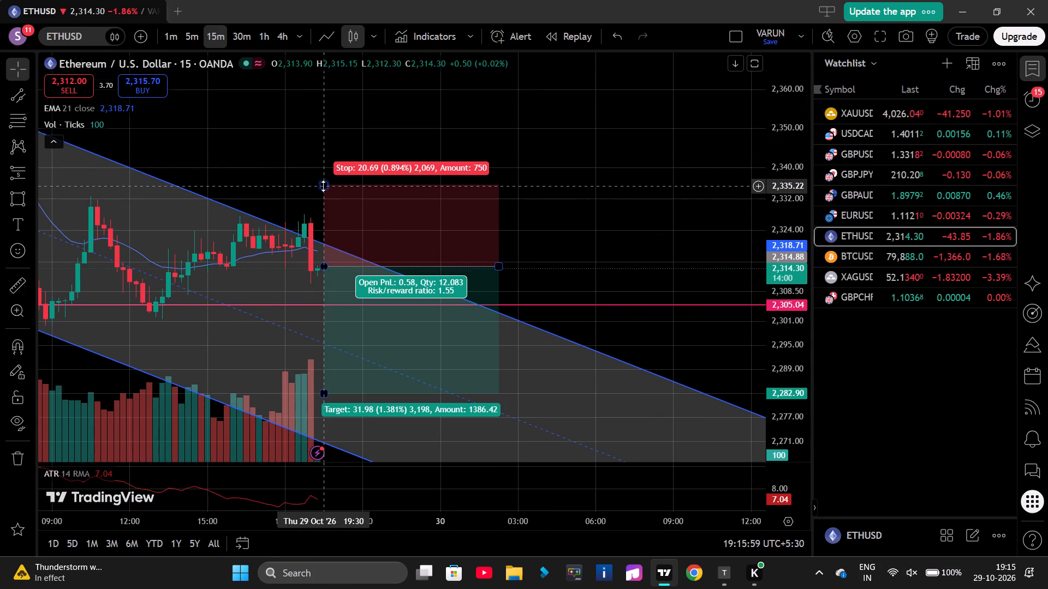
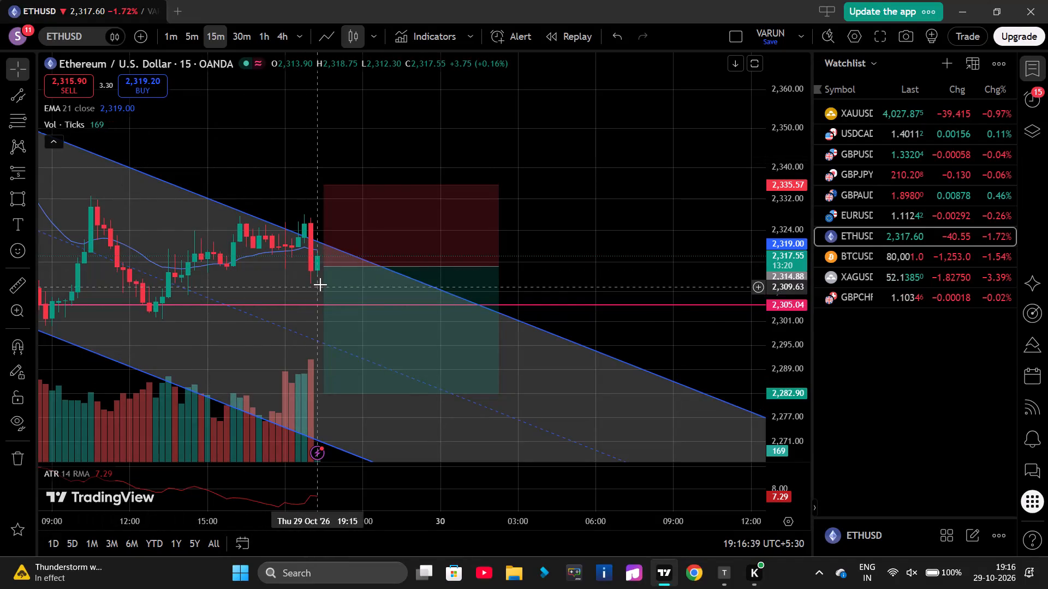
Move the ETHUSD short position's entry up to about 2,317.21 and its start back to the 19:15 candle.
drag(326, 261, 328, 242)
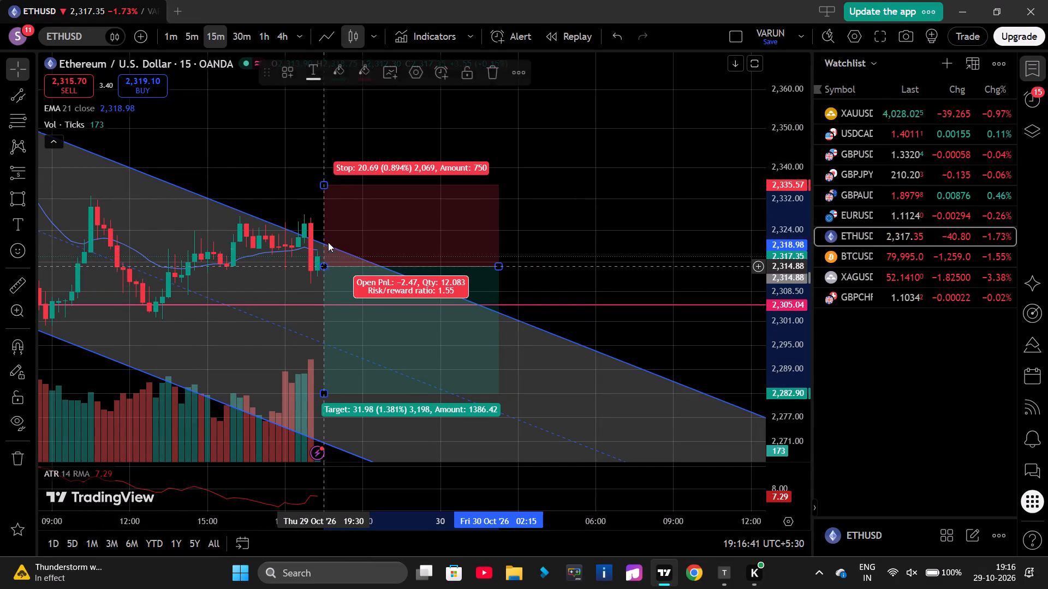
drag(328, 242, 320, 245)
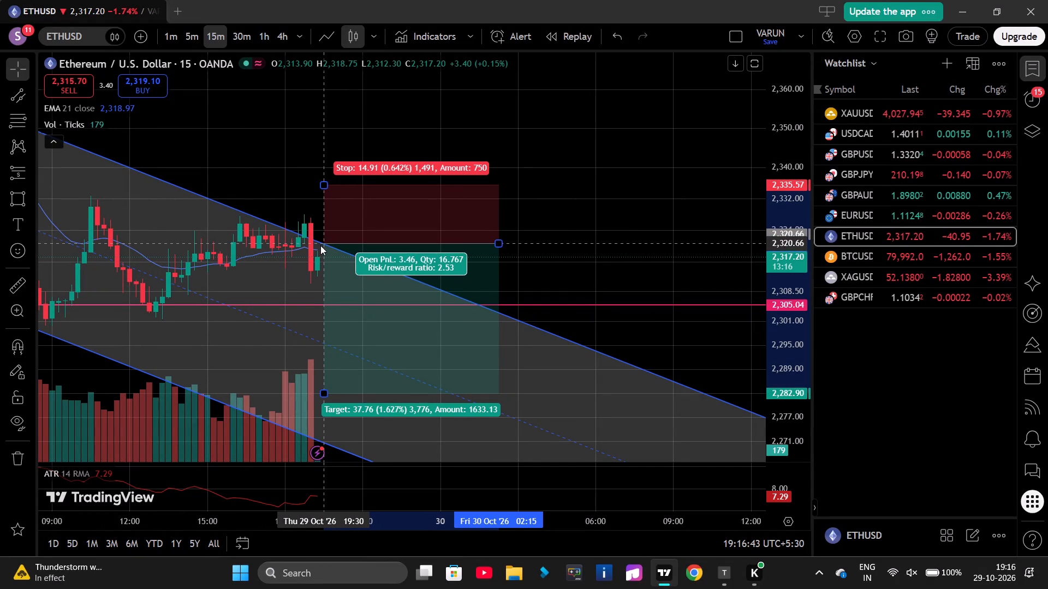
drag(320, 245, 320, 251)
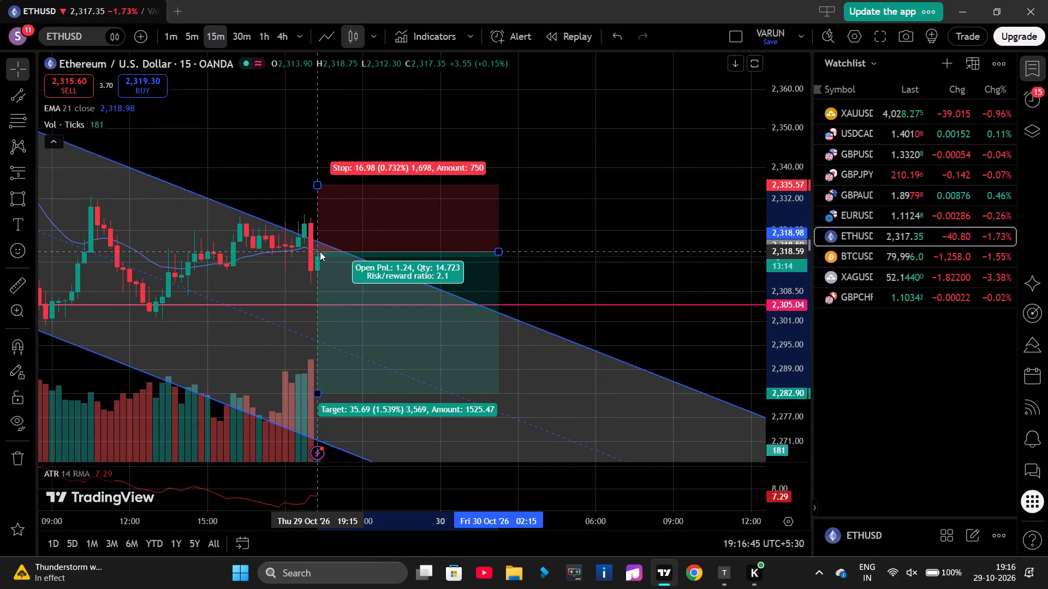
drag(320, 251, 319, 256)
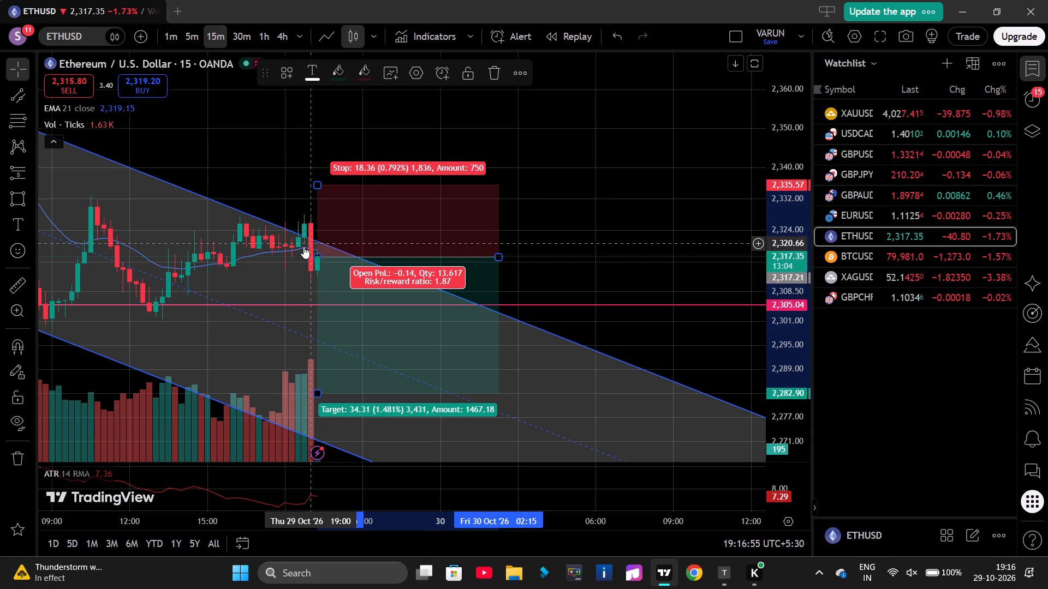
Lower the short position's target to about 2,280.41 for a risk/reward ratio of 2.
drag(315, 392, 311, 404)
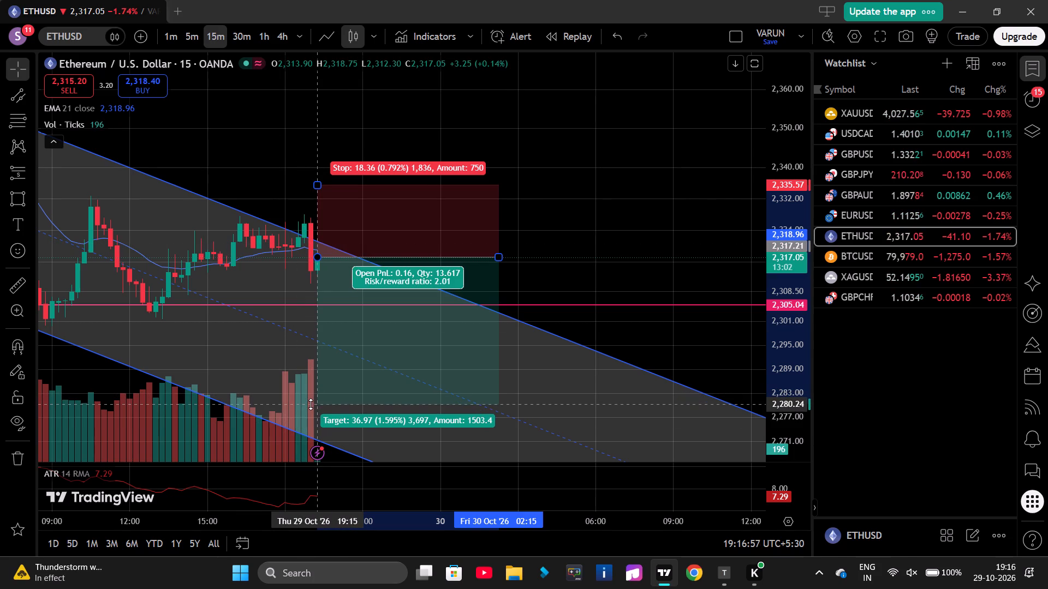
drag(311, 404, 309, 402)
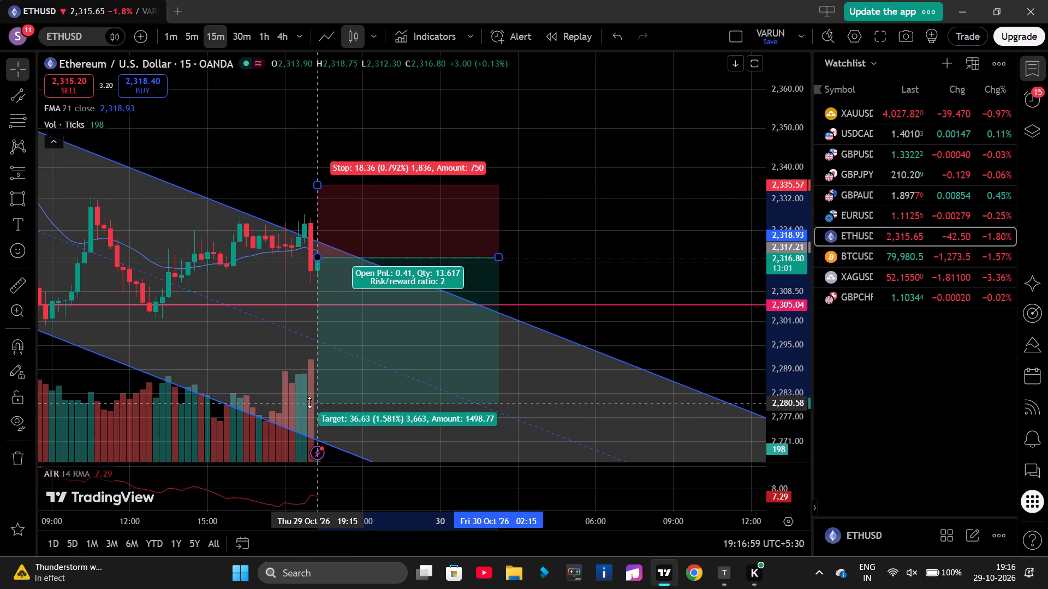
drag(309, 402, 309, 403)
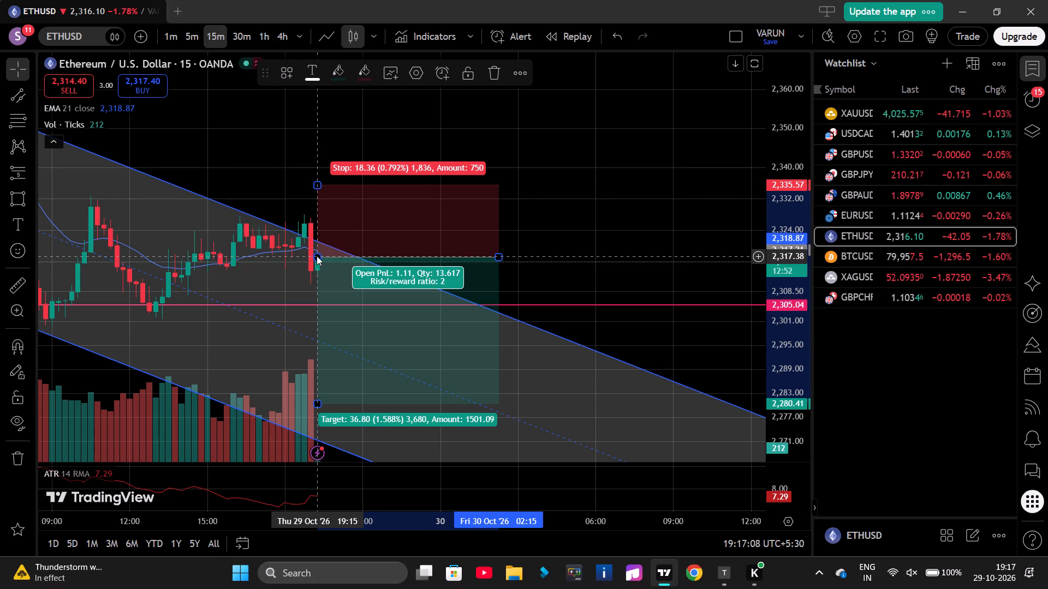
Extend the short position's target down to about 2,275.66 for a risk/reward ratio of 2.26.
drag(318, 403, 316, 416)
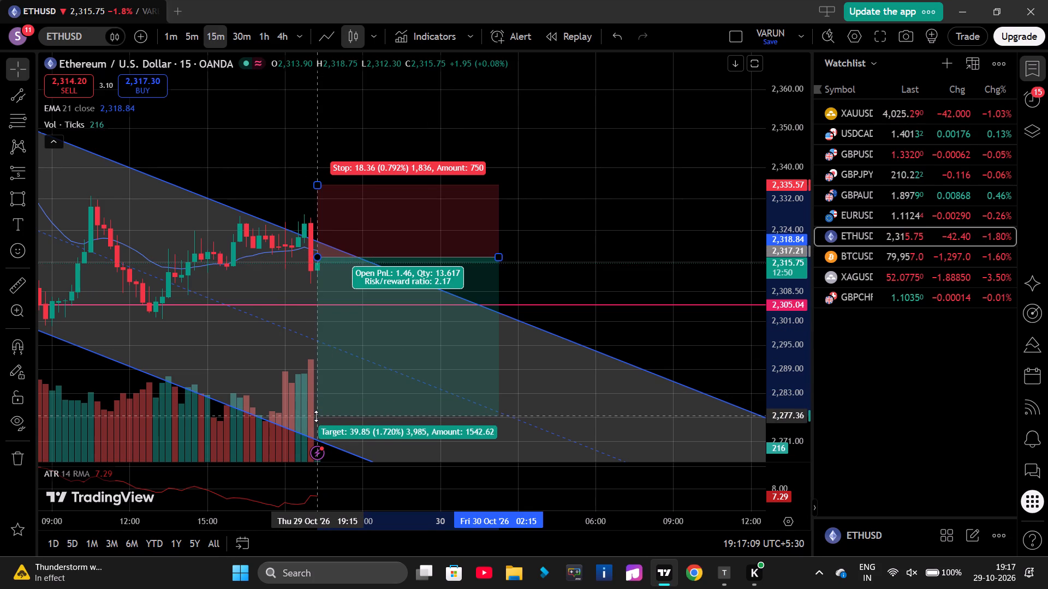
drag(316, 416, 316, 422)
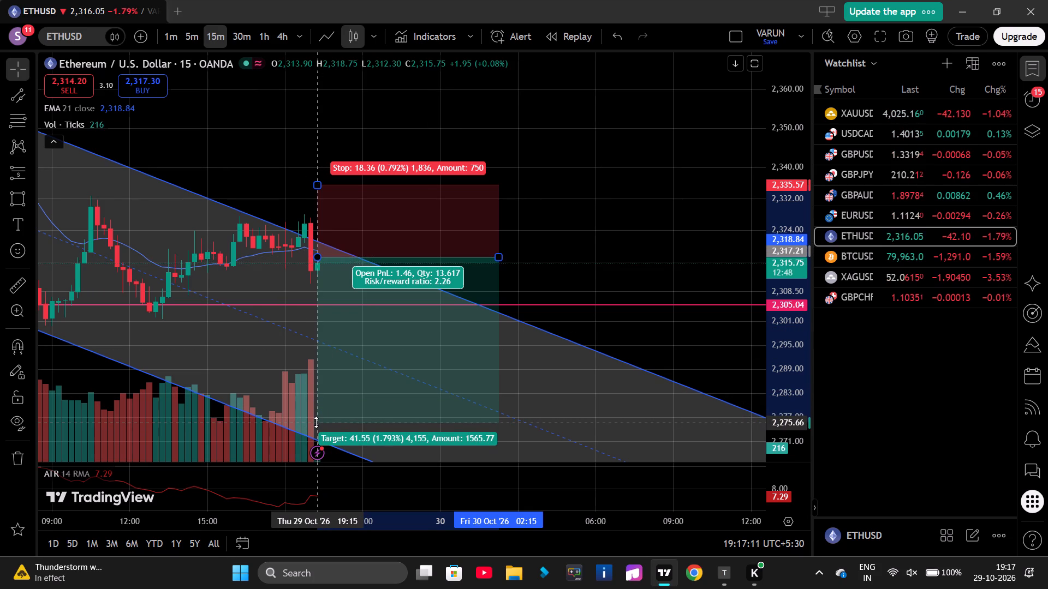
drag(316, 422, 315, 422)
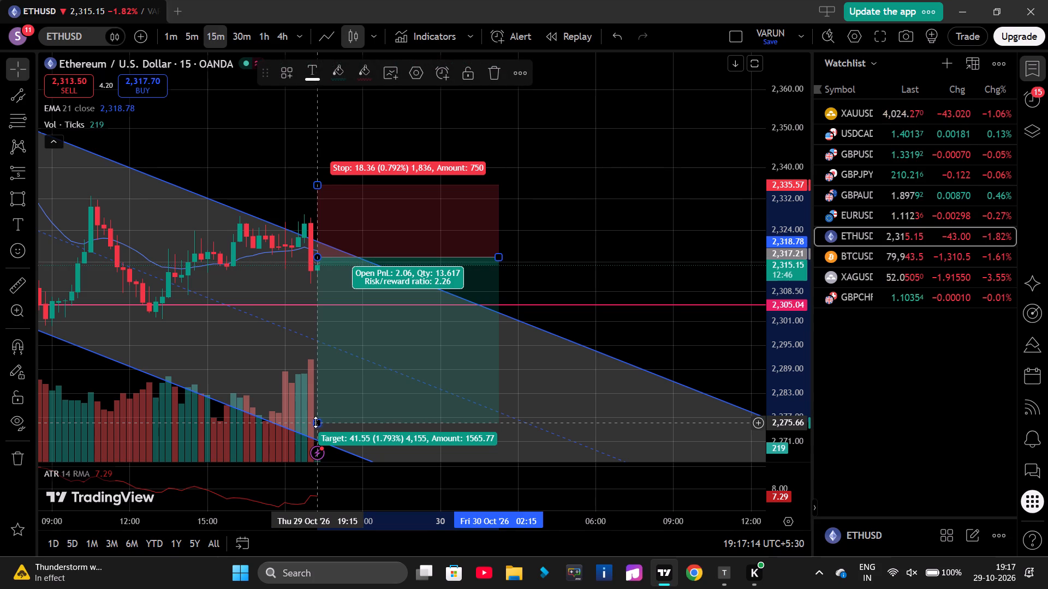
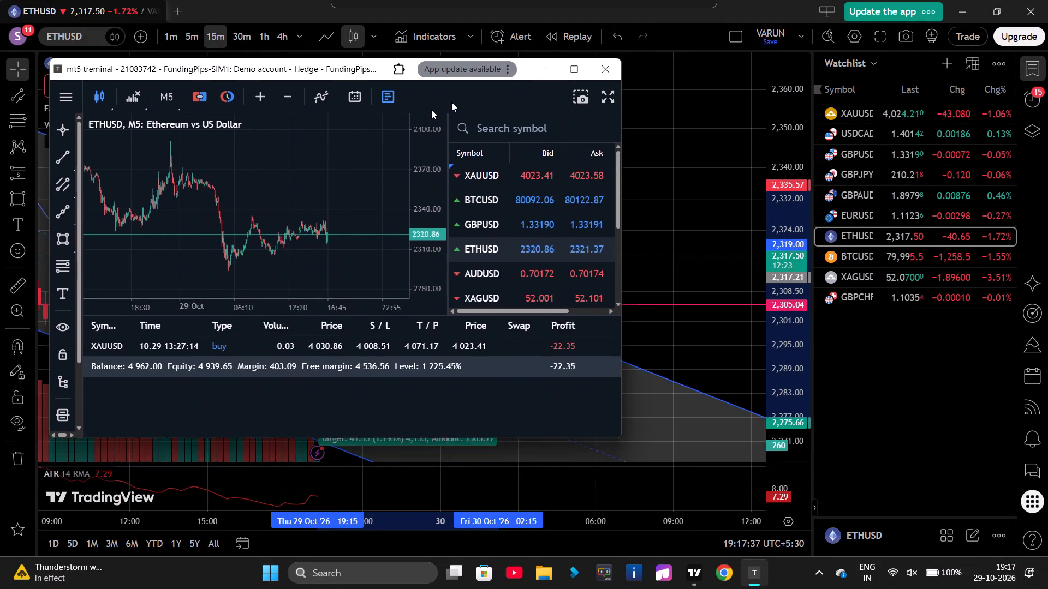
Open an ETHUSD market order form in the MT5 terminal, widening the window and form and moving it clear of the short position's stop level.
click(203, 108)
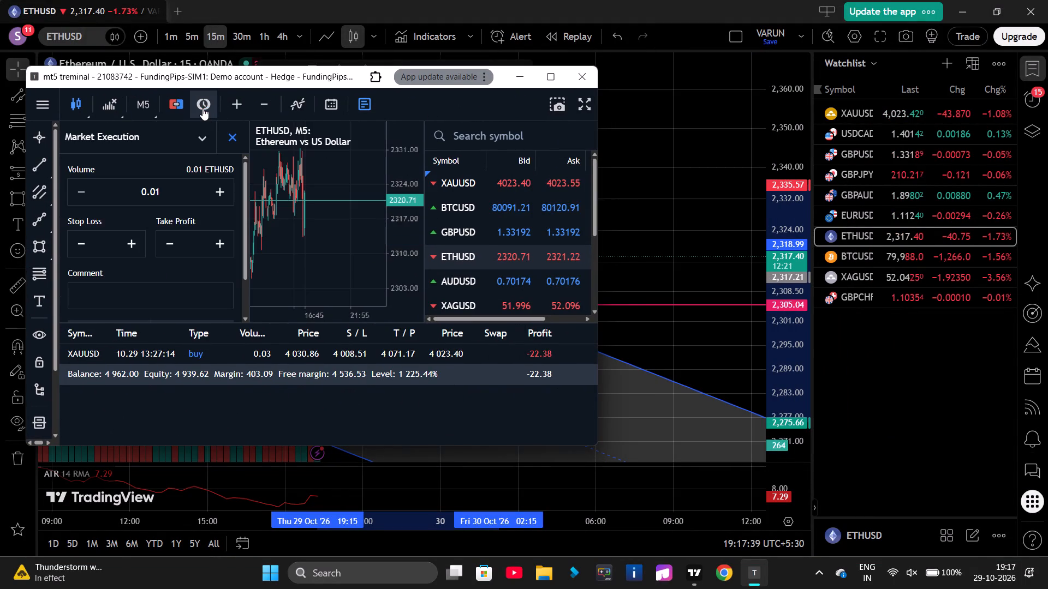
click(224, 239)
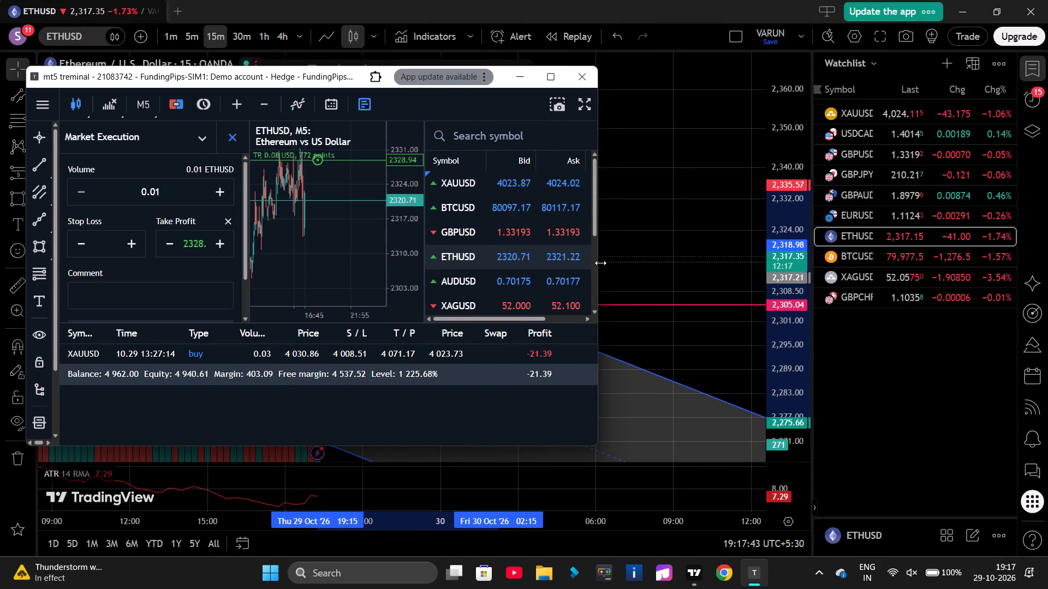
drag(600, 263, 785, 251)
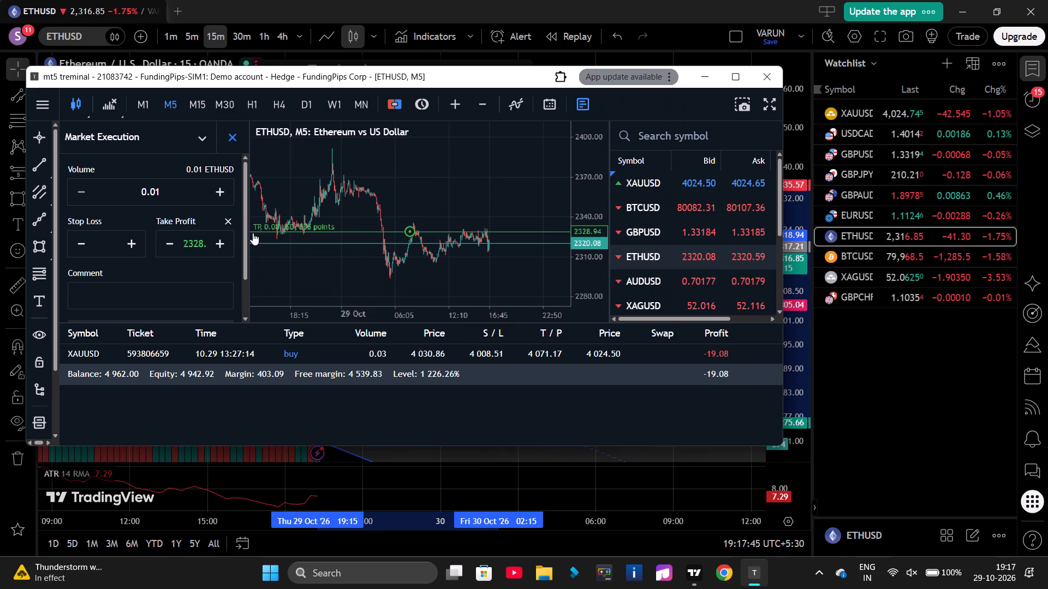
drag(248, 234, 355, 247)
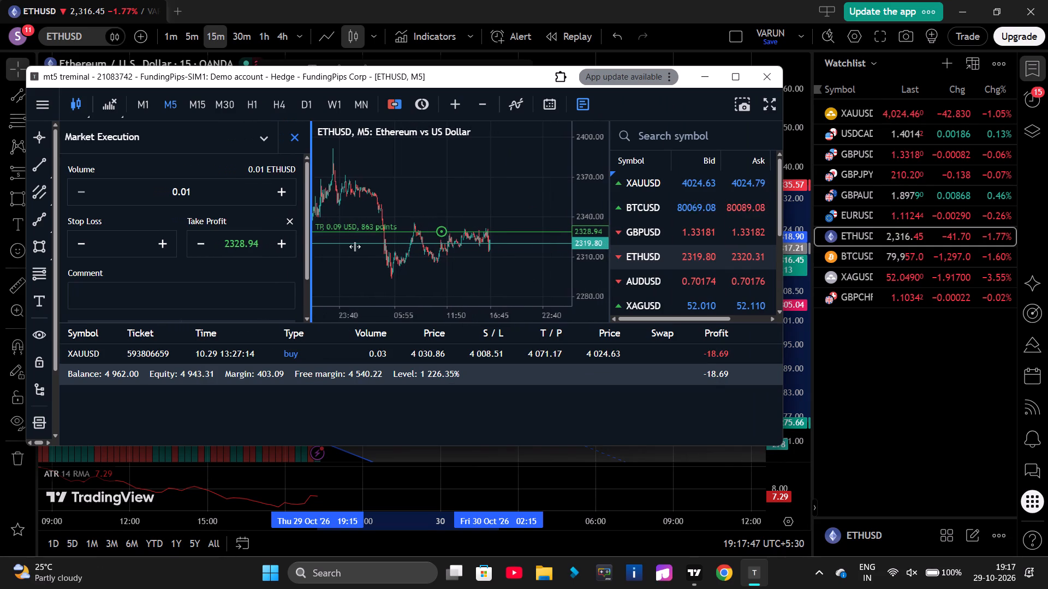
drag(355, 247, 442, 237)
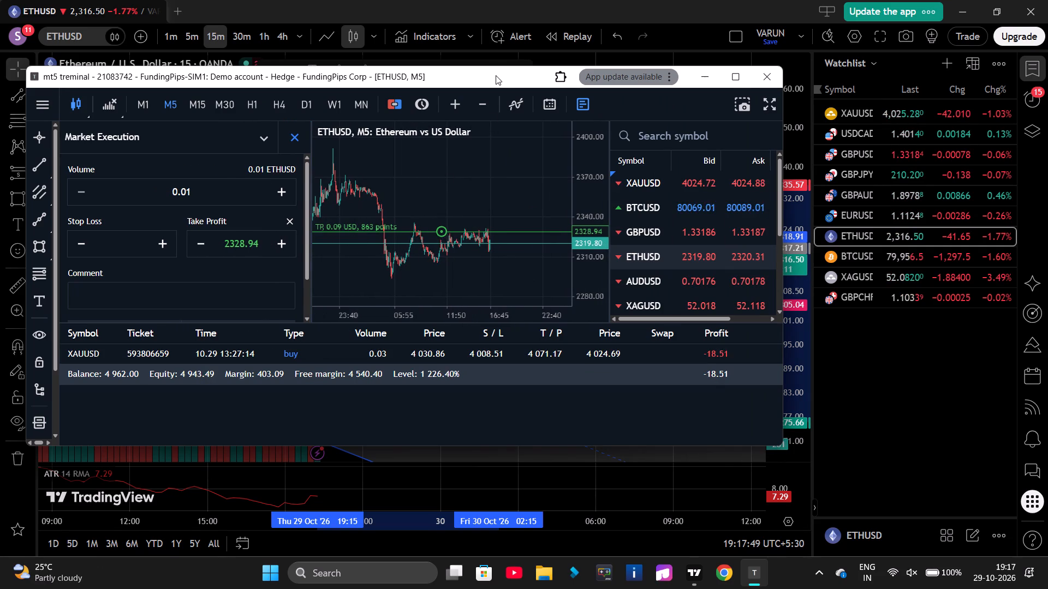
drag(496, 75, 588, 235)
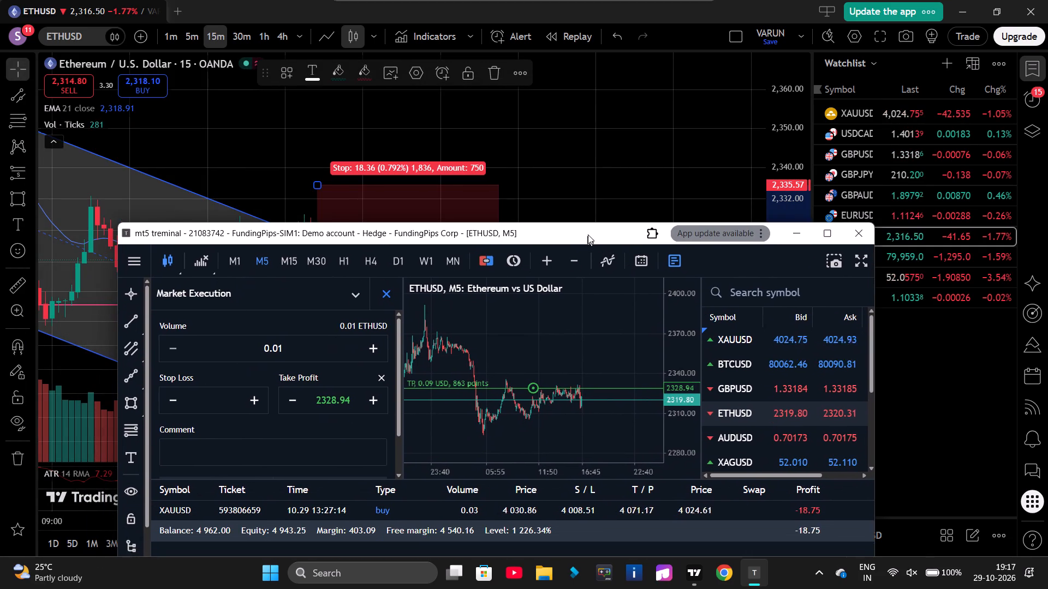
drag(588, 235, 589, 229)
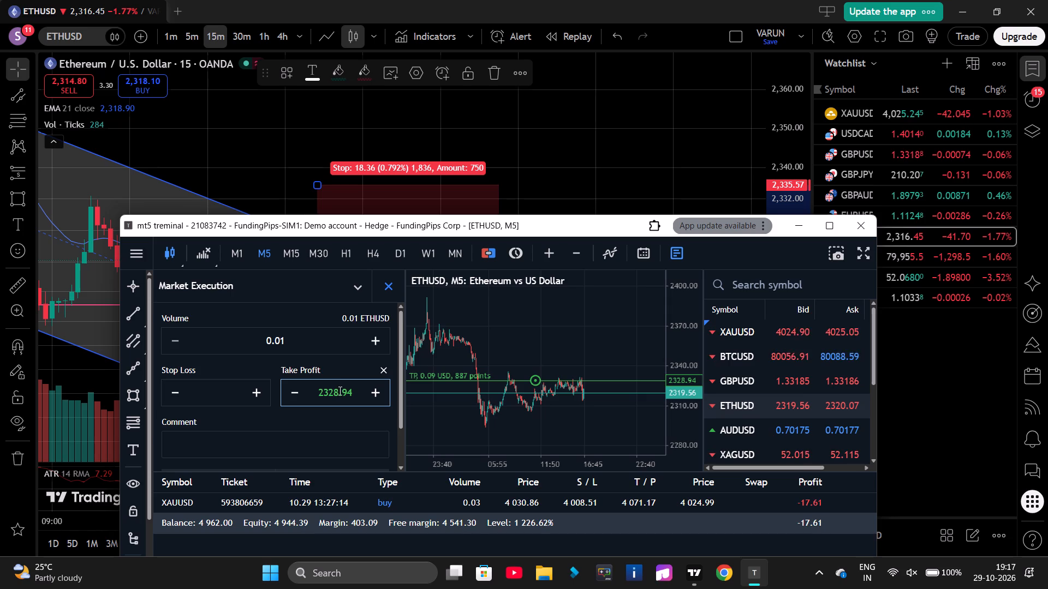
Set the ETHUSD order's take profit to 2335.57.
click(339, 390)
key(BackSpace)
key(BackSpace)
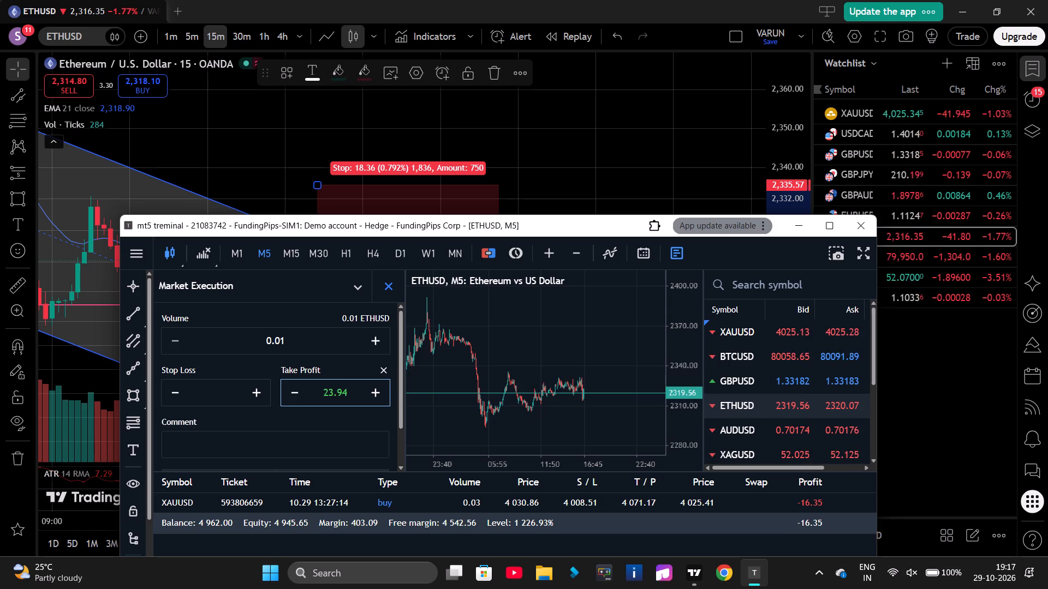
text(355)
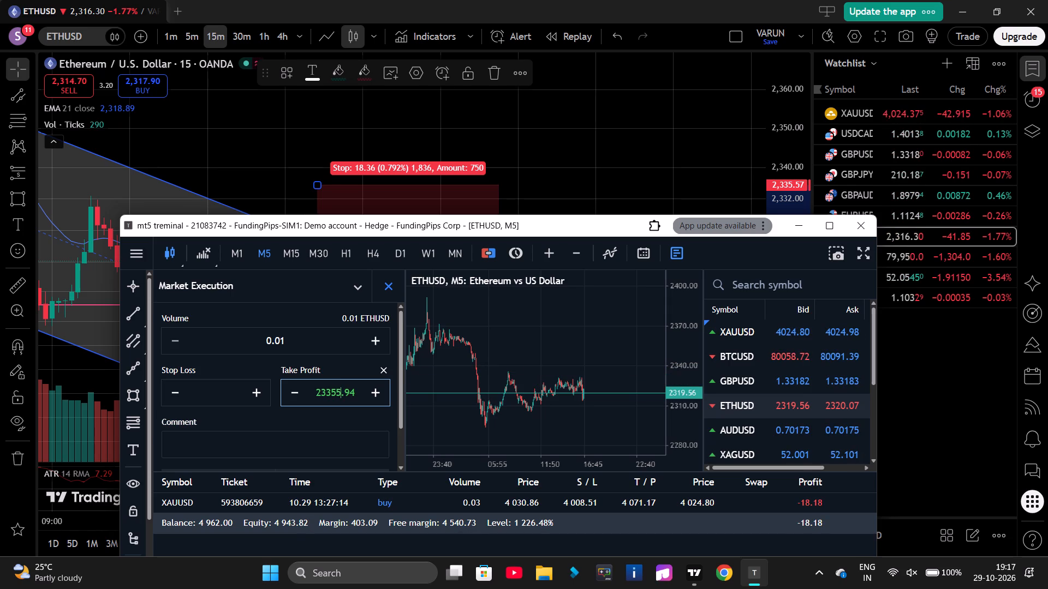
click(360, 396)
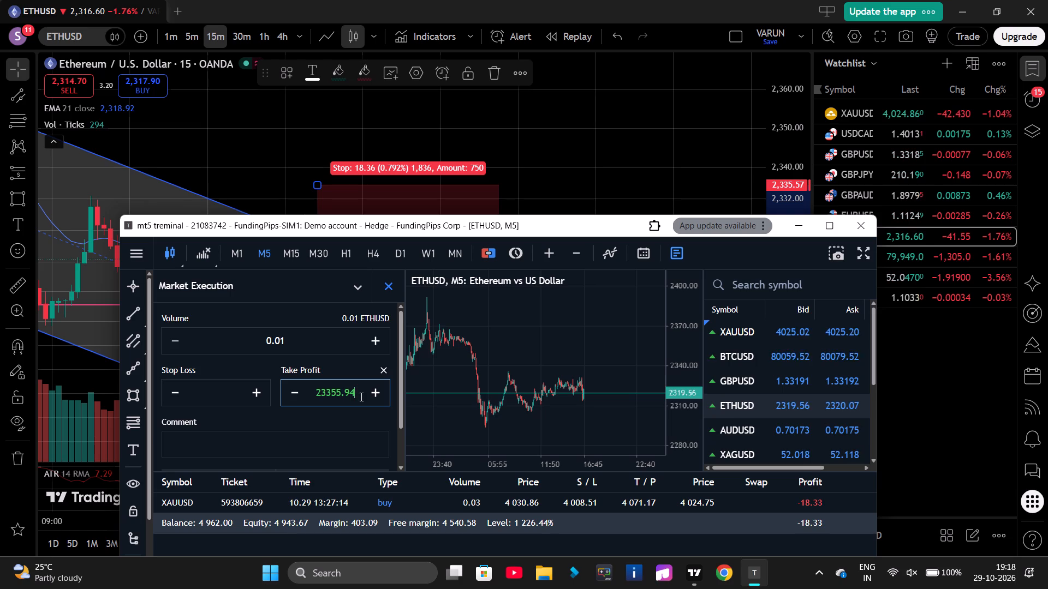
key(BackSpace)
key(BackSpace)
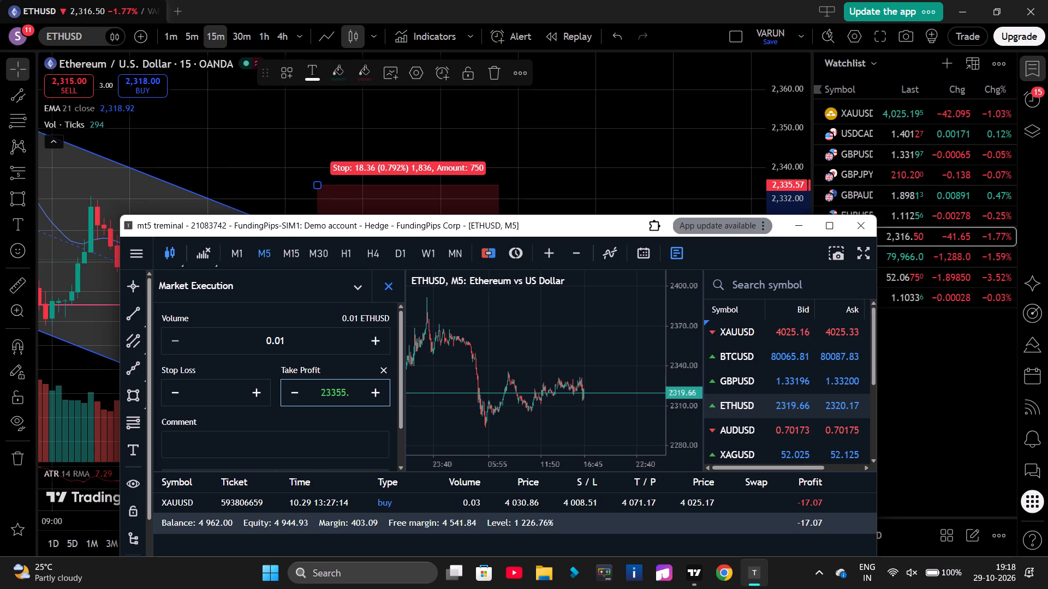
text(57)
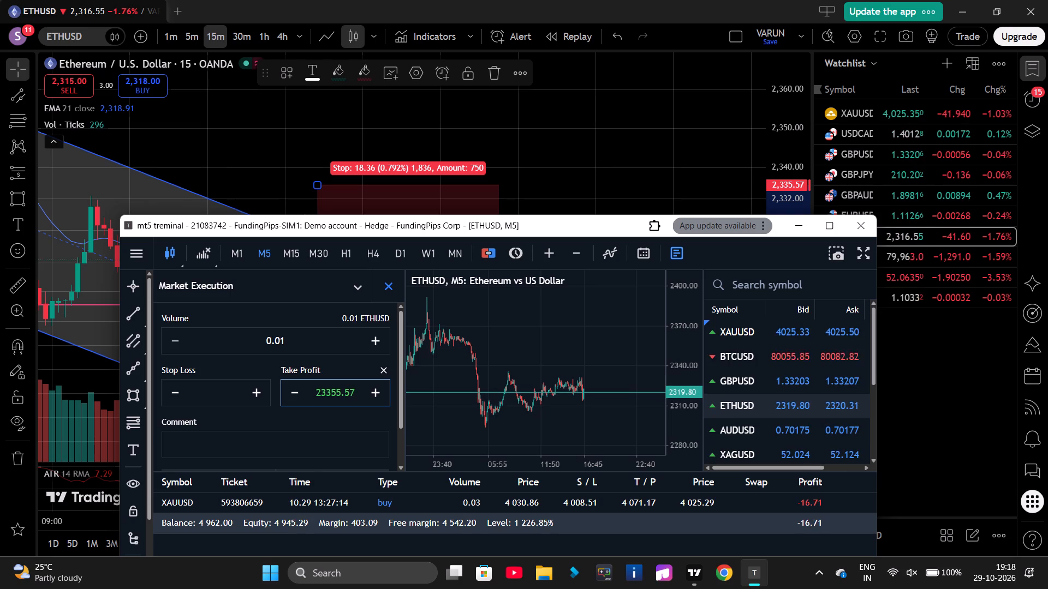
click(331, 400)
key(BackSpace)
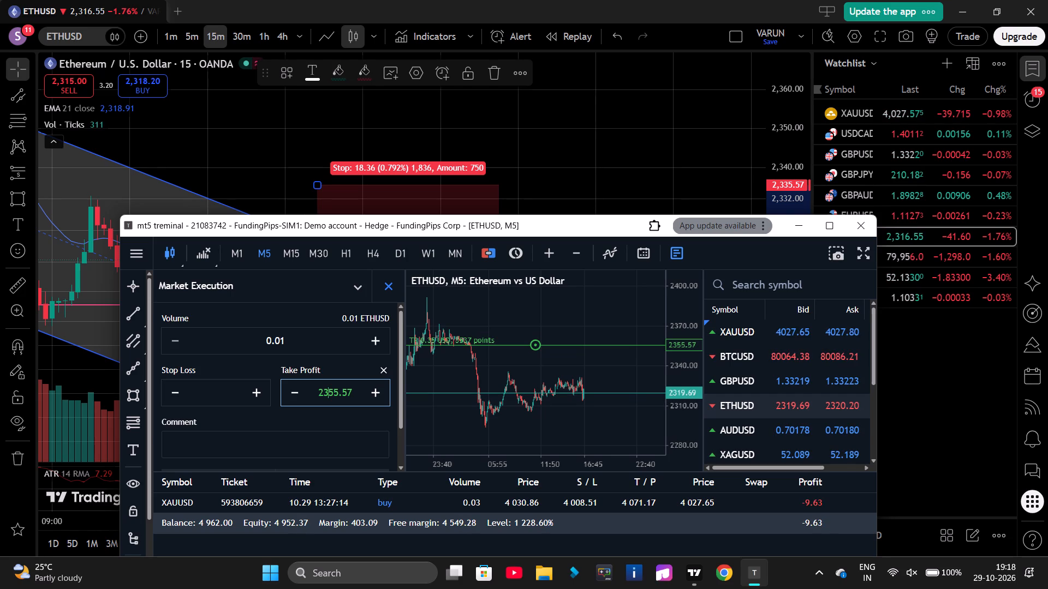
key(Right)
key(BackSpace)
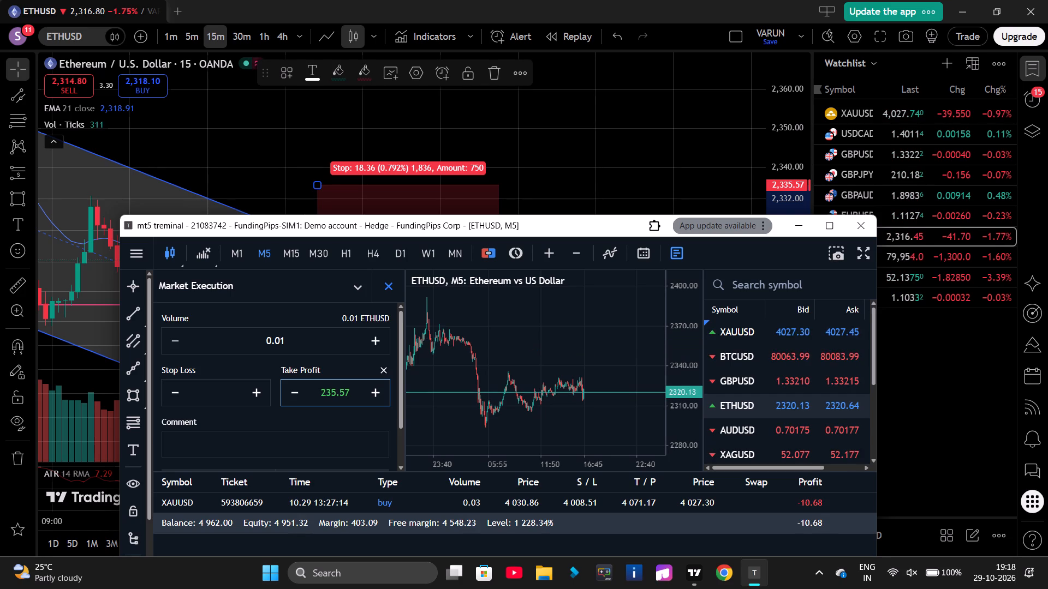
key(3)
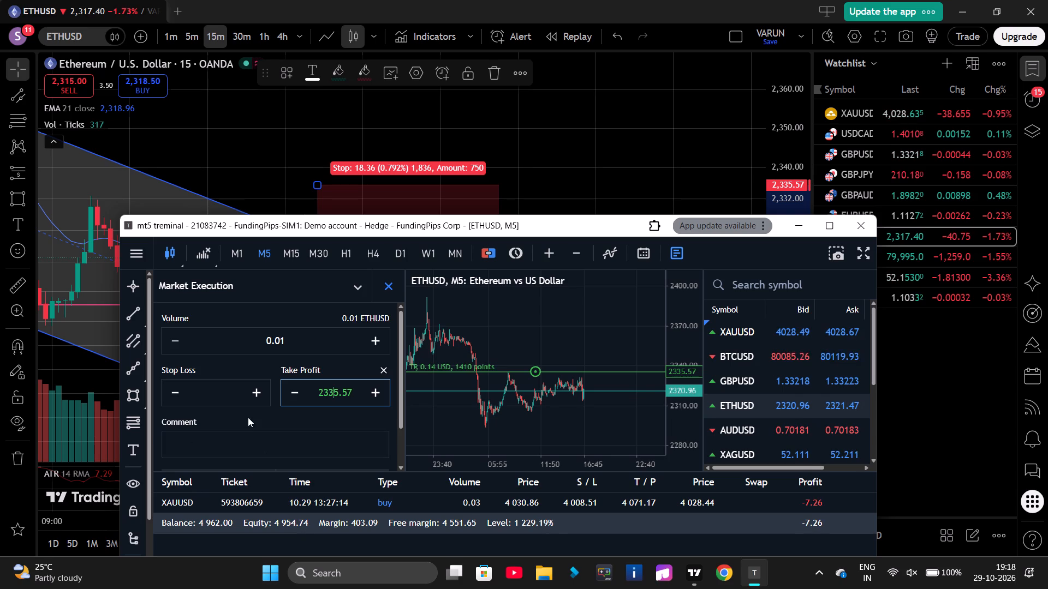
Set the ETHUSD order's stop loss to 2335.57, matching the short position's stop on the chart.
click(256, 392)
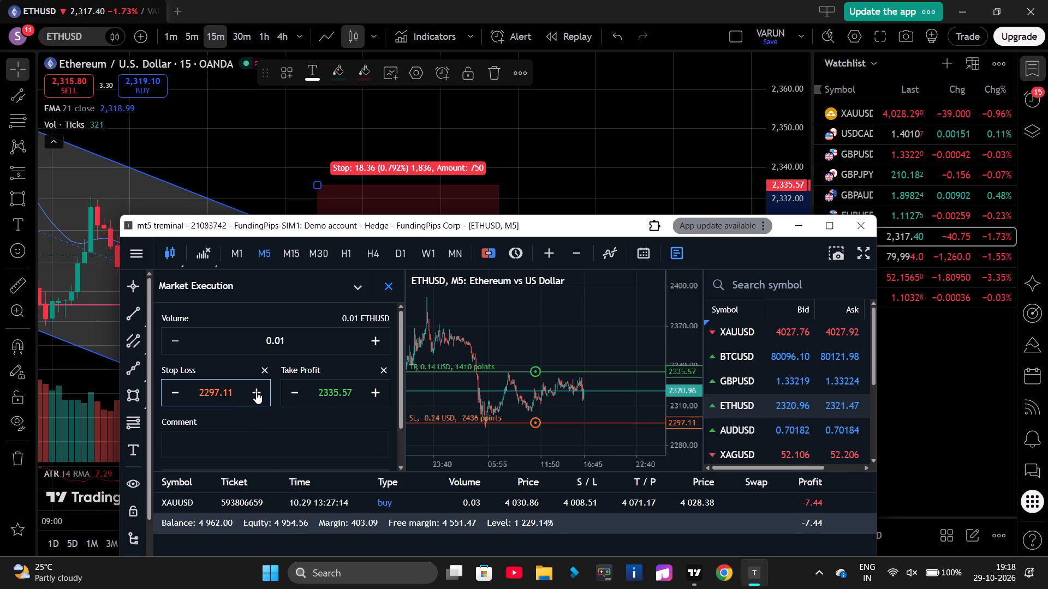
click(219, 391)
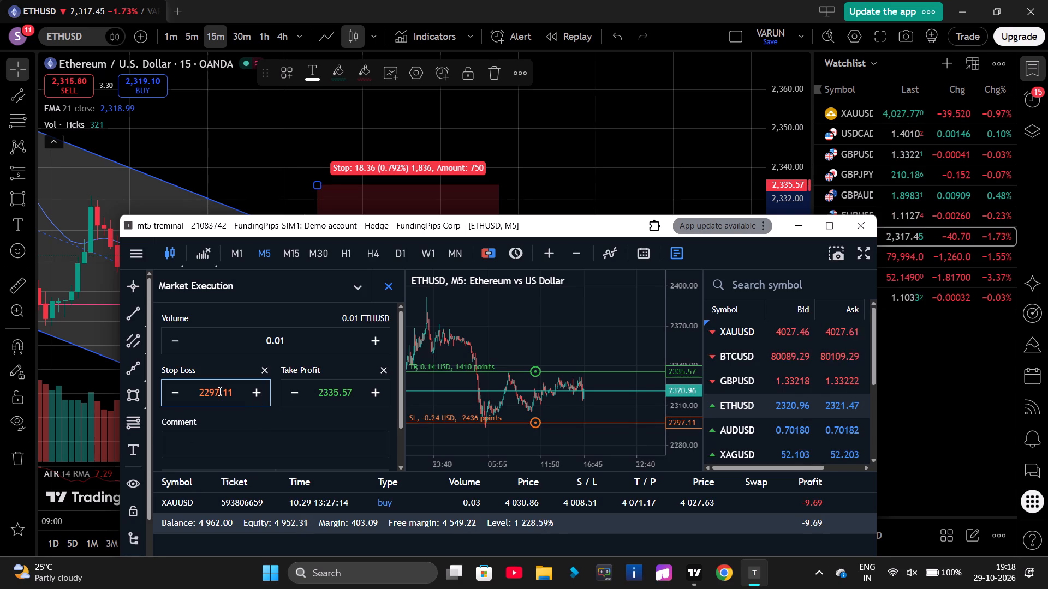
key(BackSpace)
key(BackSpace)
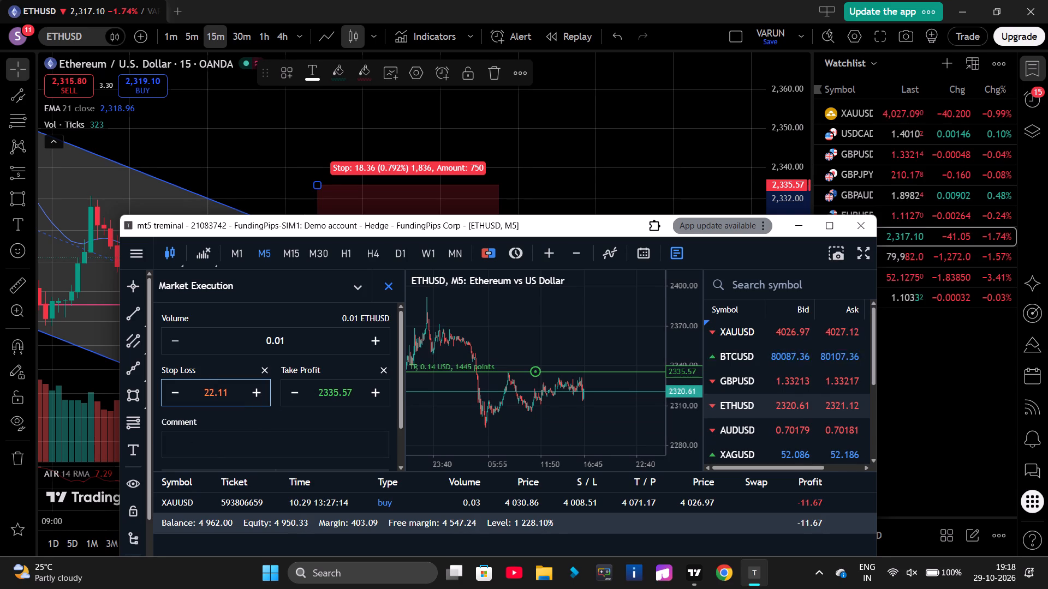
key(BackSpace)
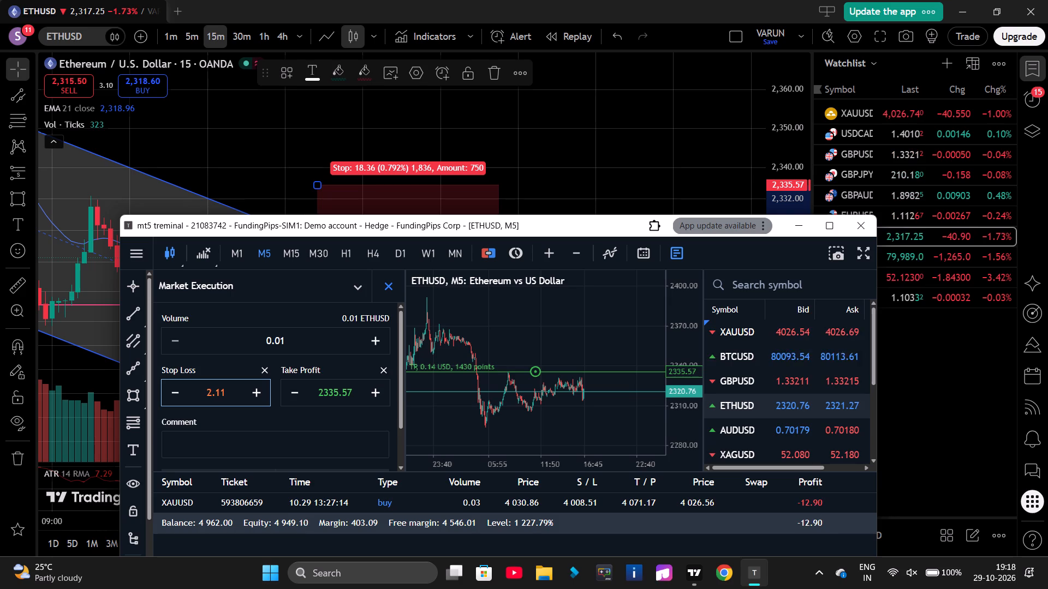
text(335)
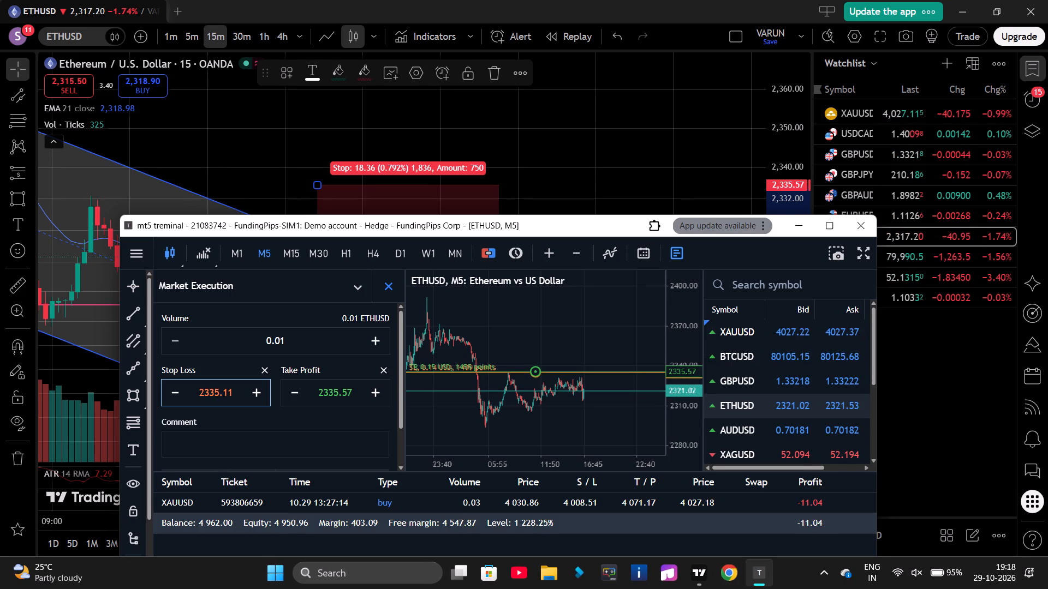
key(Right)
key(Right)
key(Right)
key(BackSpace)
key(BackSpace)
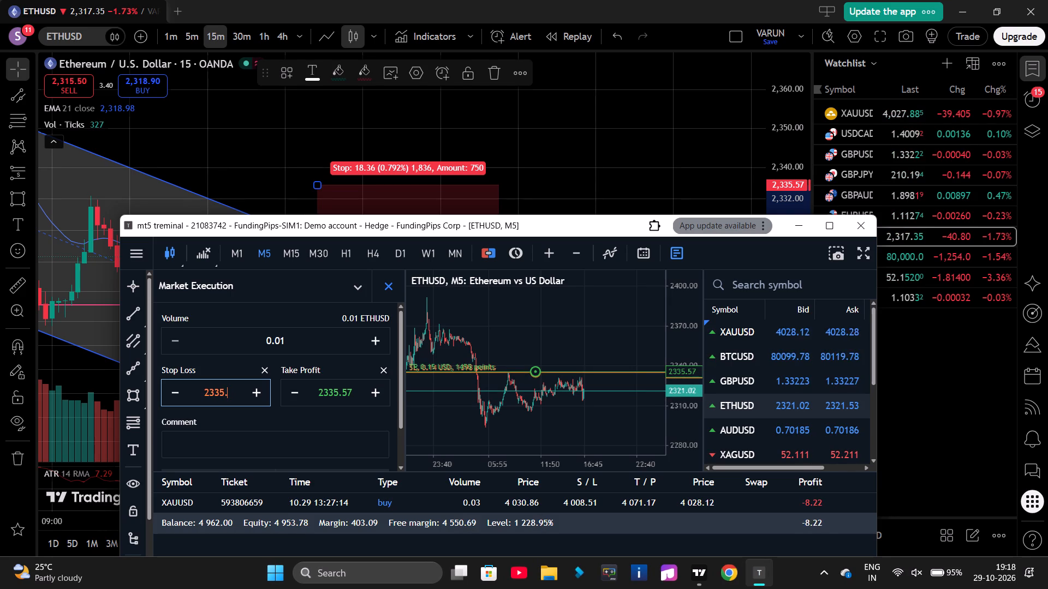
text(57)
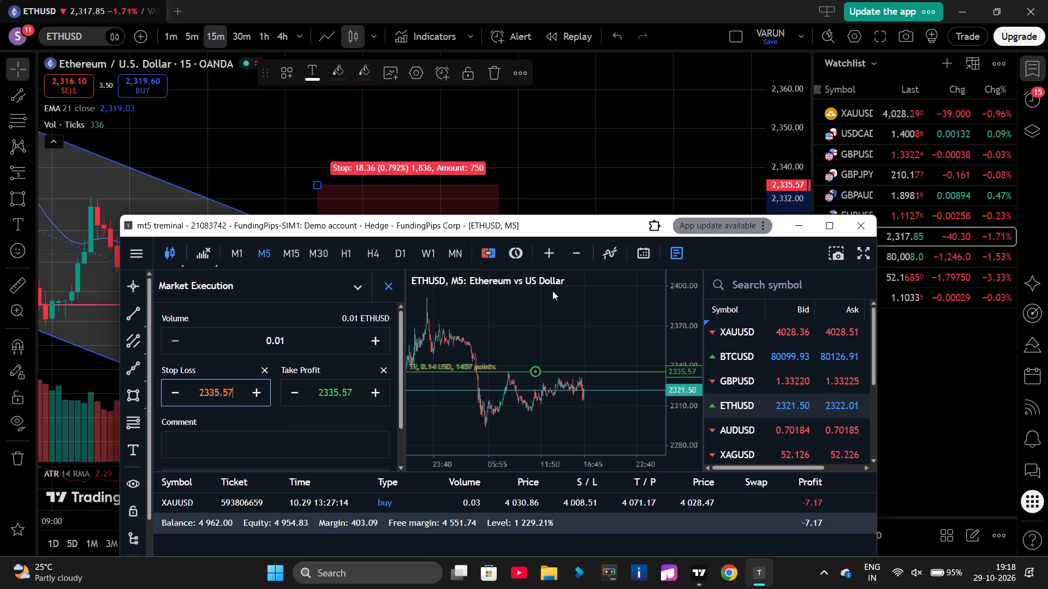
Clear the ETHUSD order's take profit, with the terminal window moved off the short position on the chart.
scroll(771, 161, down, 5)
drag(594, 220, 567, 375)
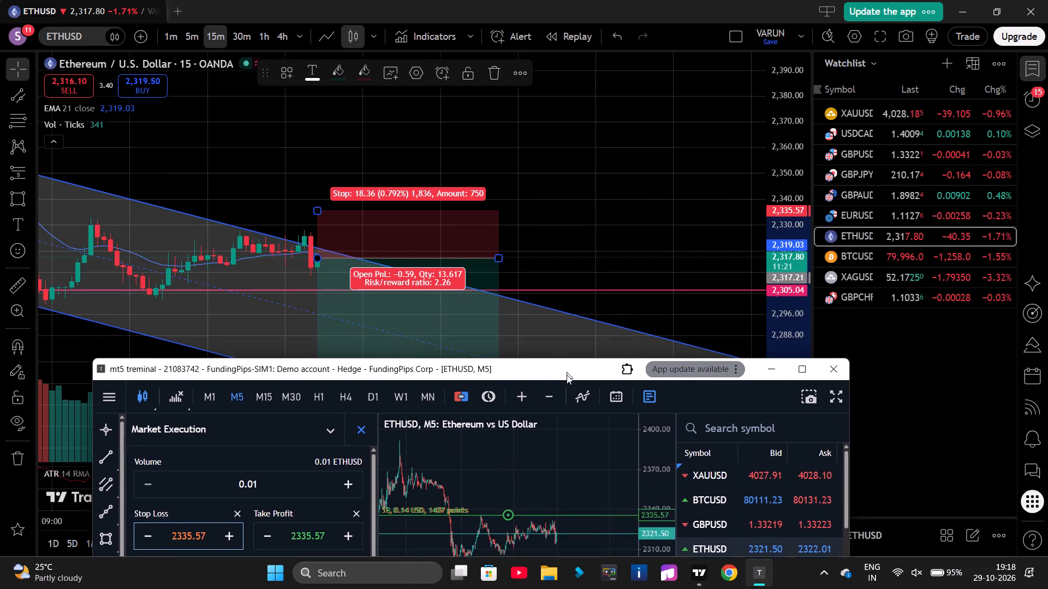
drag(567, 375, 601, 375)
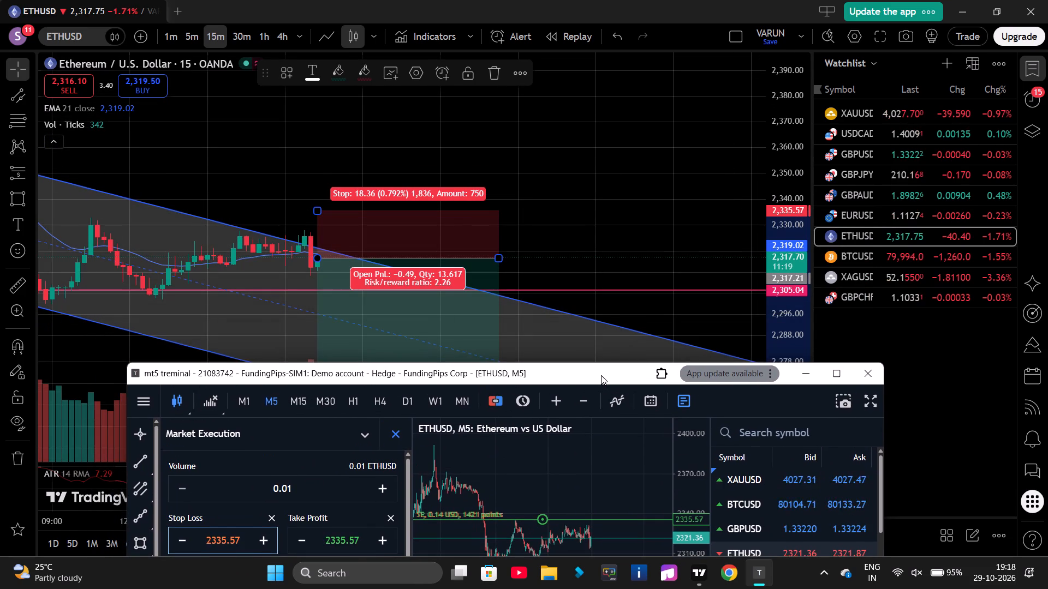
drag(601, 375, 661, 314)
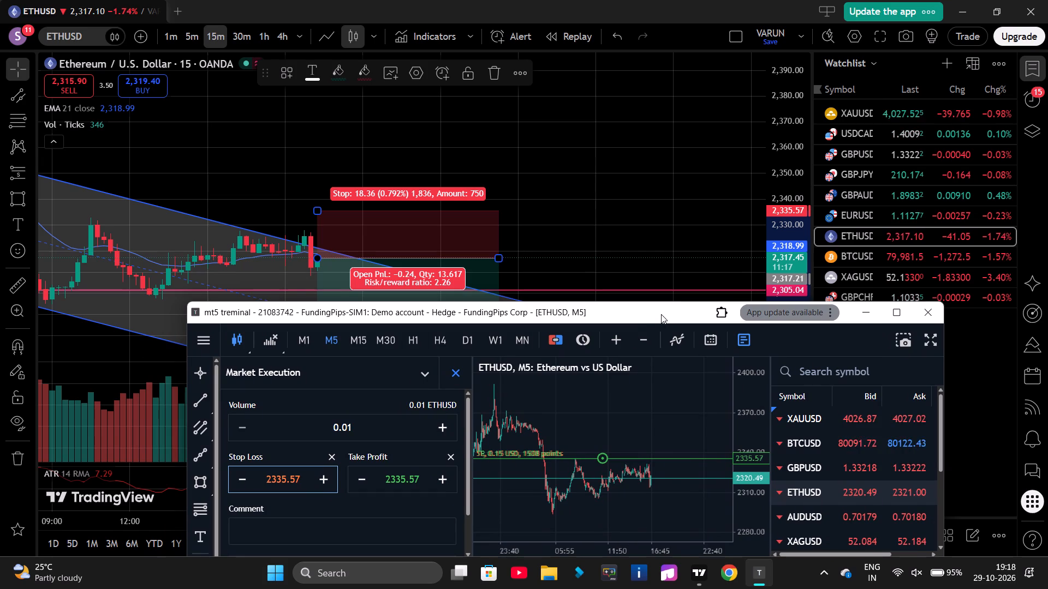
drag(419, 480, 383, 482)
scroll(765, 250, down, 3)
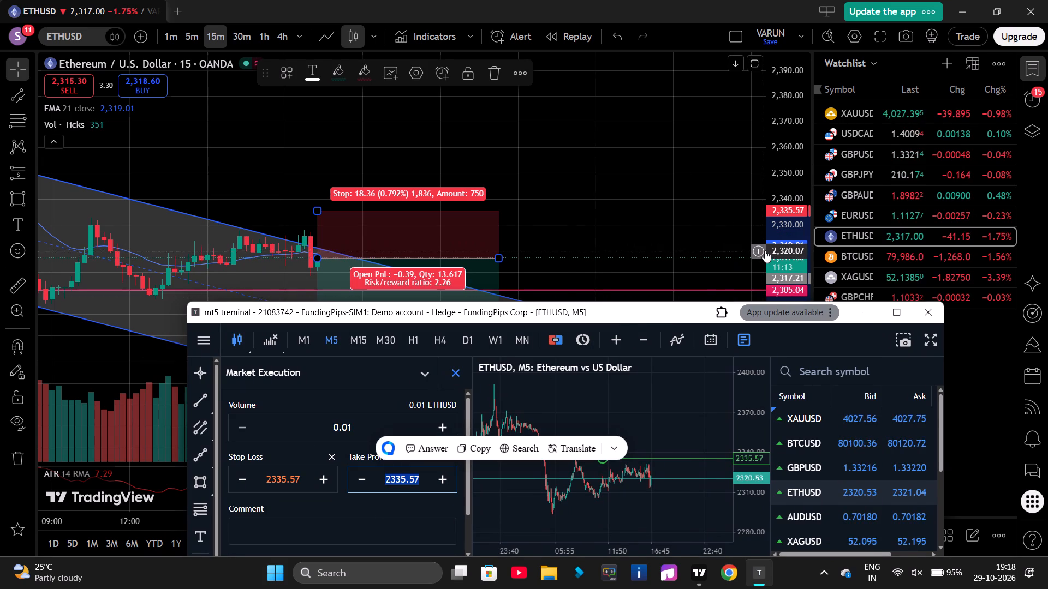
scroll(765, 250, down, 3)
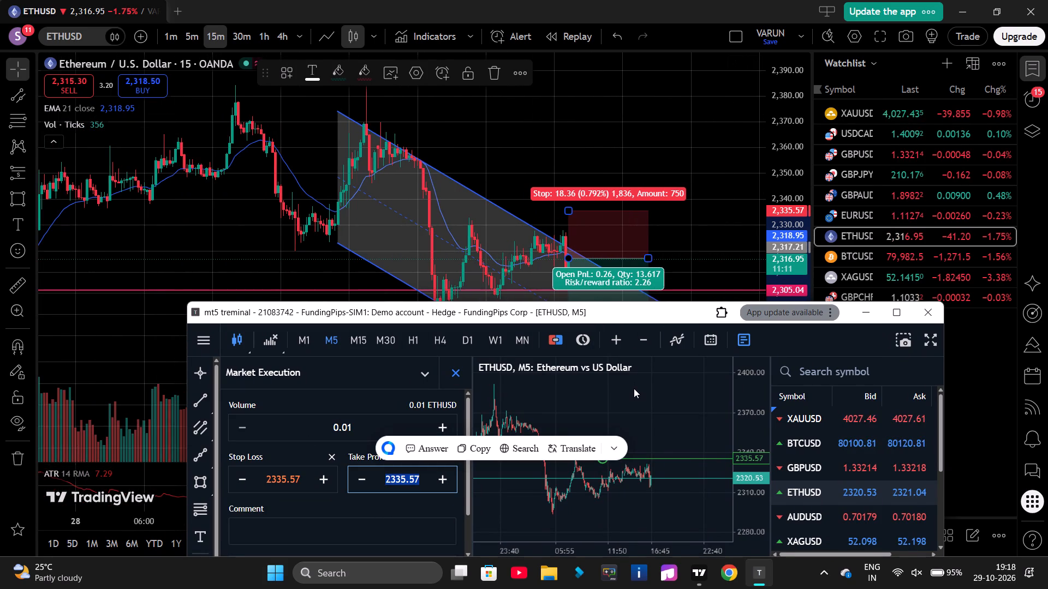
key(BackSpace)
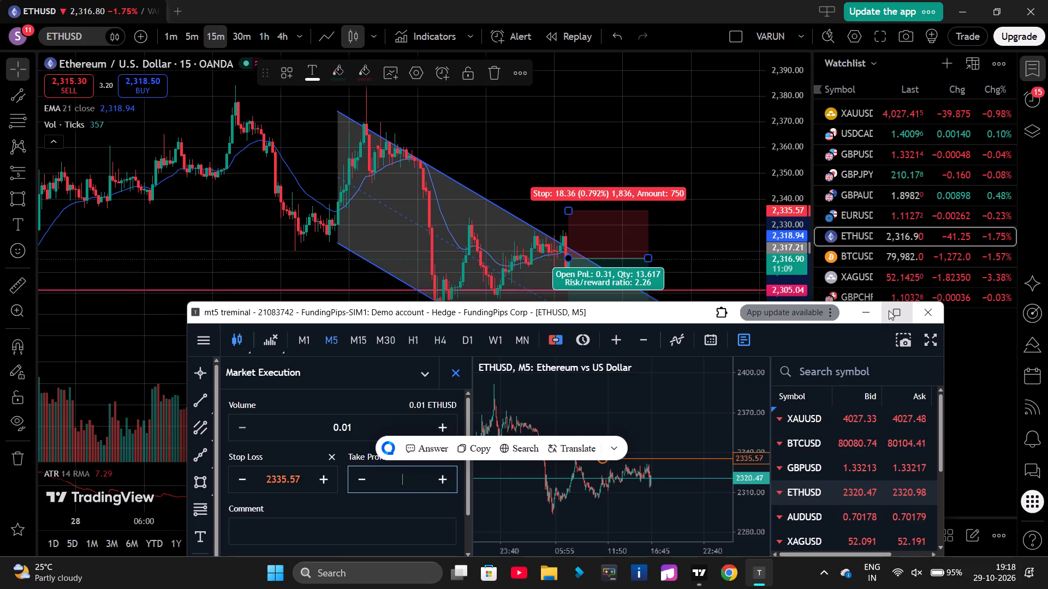
Maximize the MT5 terminal and check the short position's target on the TradingView chart before returning to the order.
click(889, 310)
key(alt+Tab)
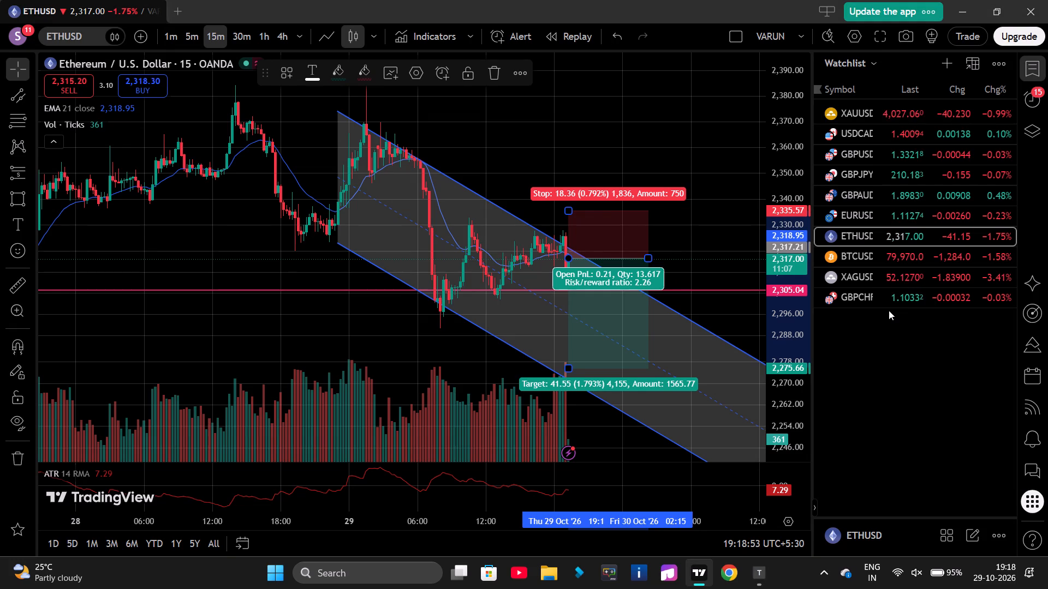
key(alt+Tab)
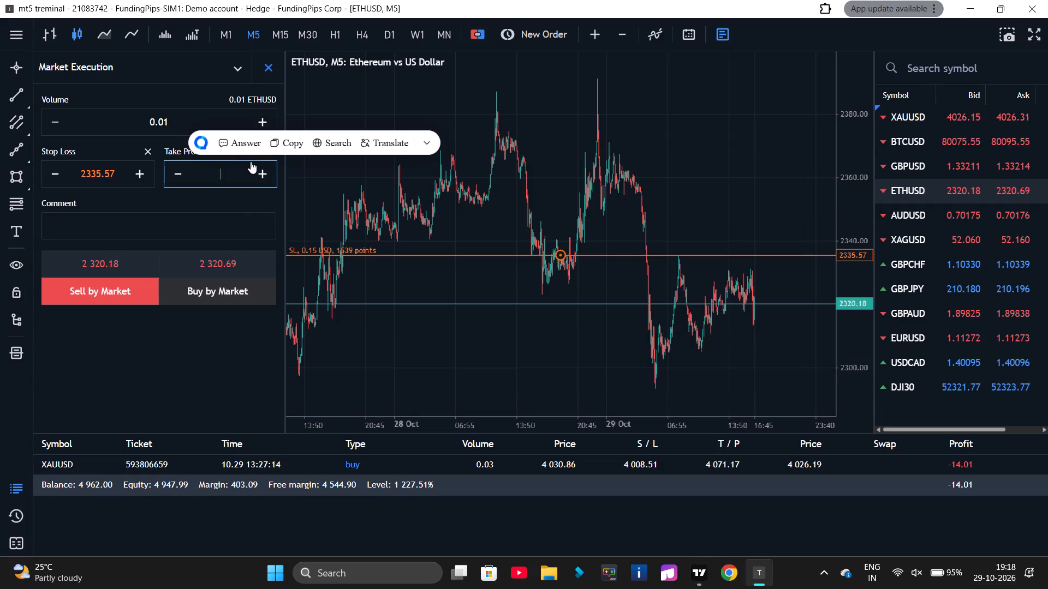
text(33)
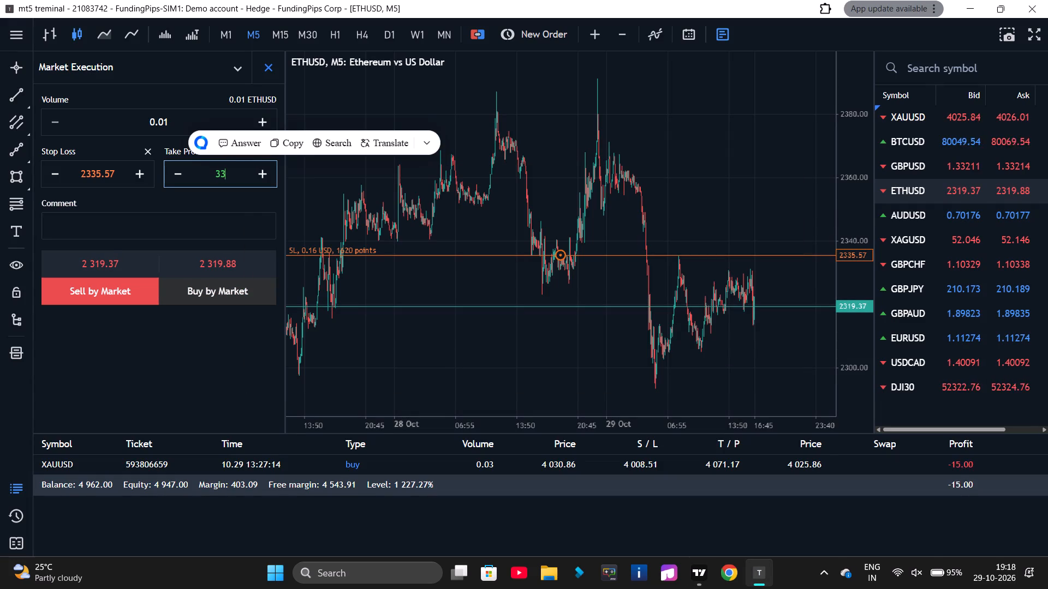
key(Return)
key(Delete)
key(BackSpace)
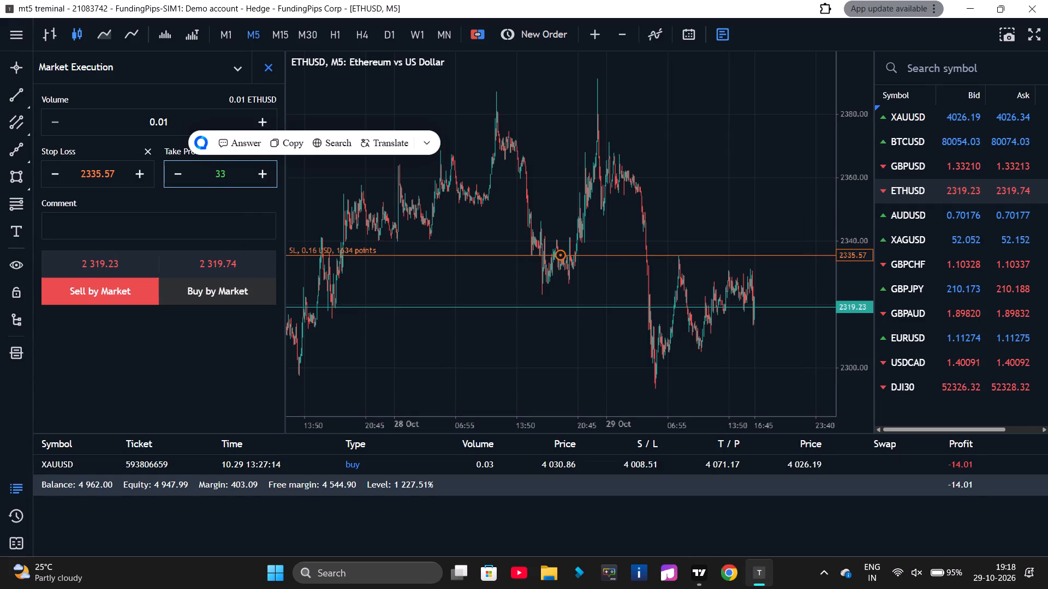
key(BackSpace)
Set the ETHUSD order's take profit to 2275.66, matching the short position's target on the TradingView chart.
text(22)
key(alt+Tab)
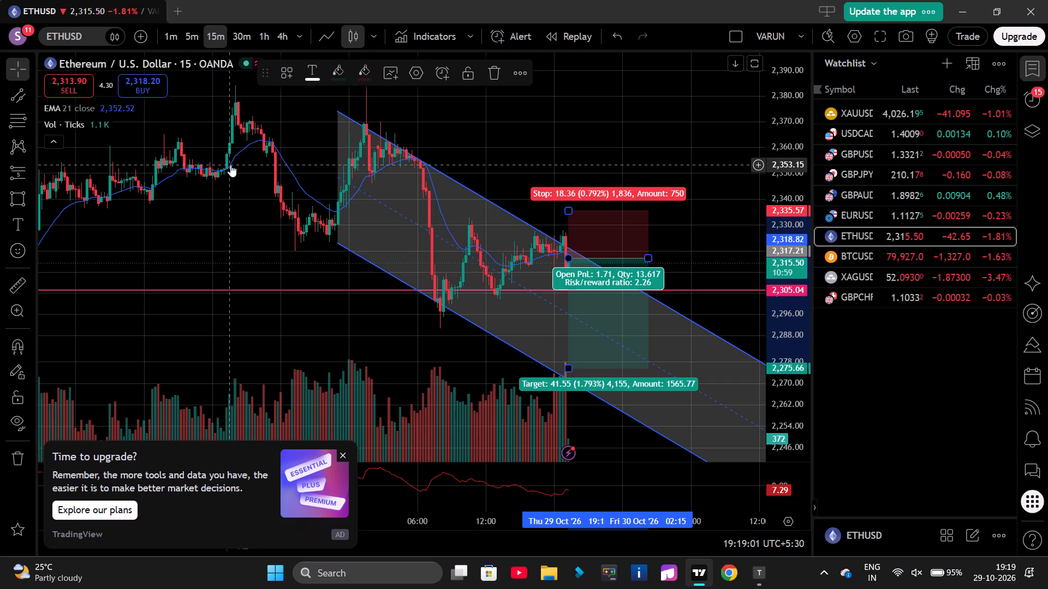
key(alt+Tab)
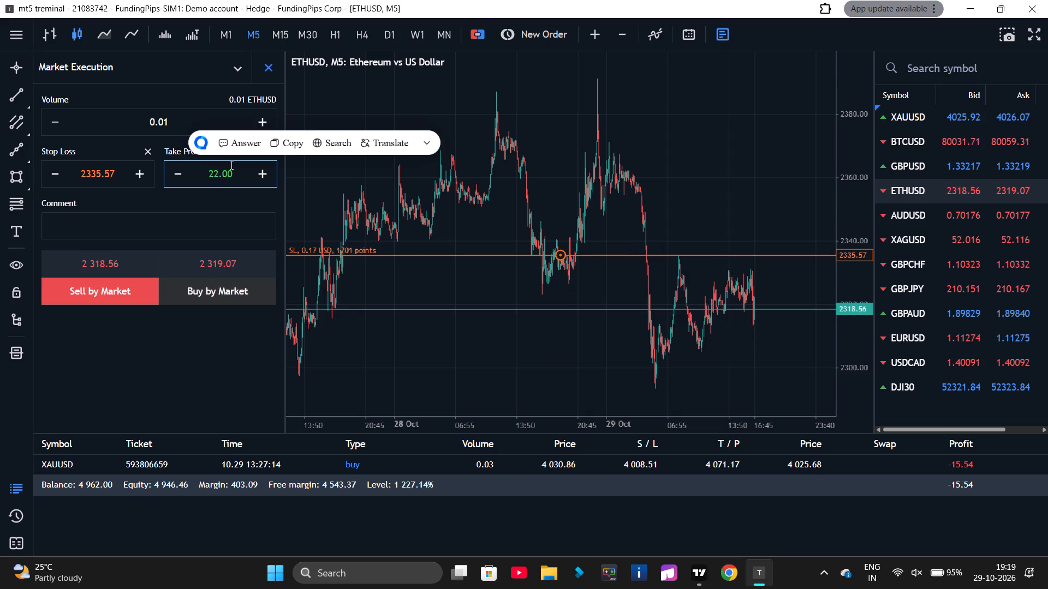
key(BackSpace)
key(BackSpace)
key(BackSpace)
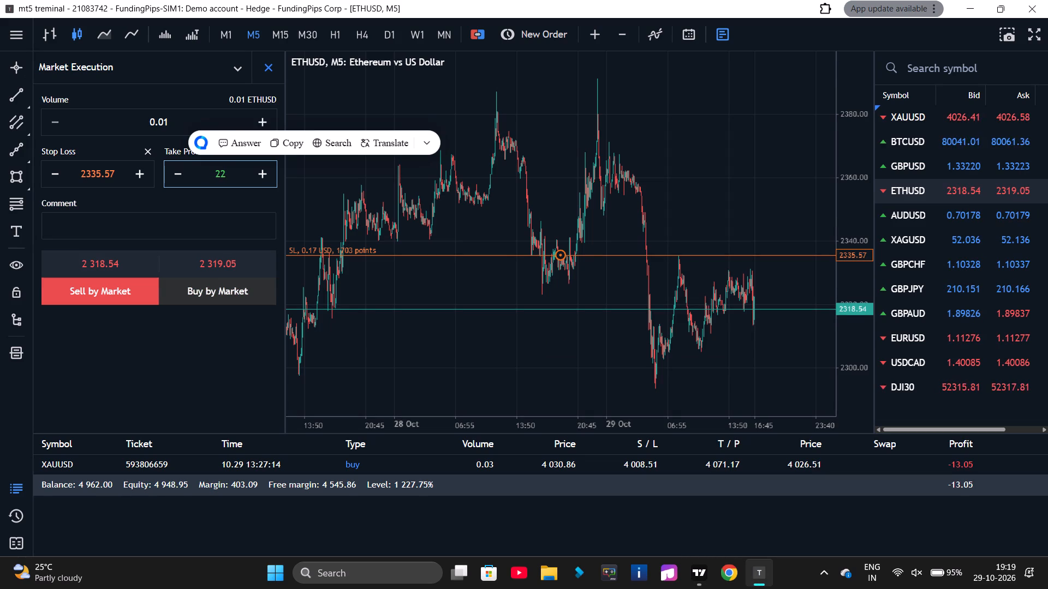
text(75)
key(alt+Tab)
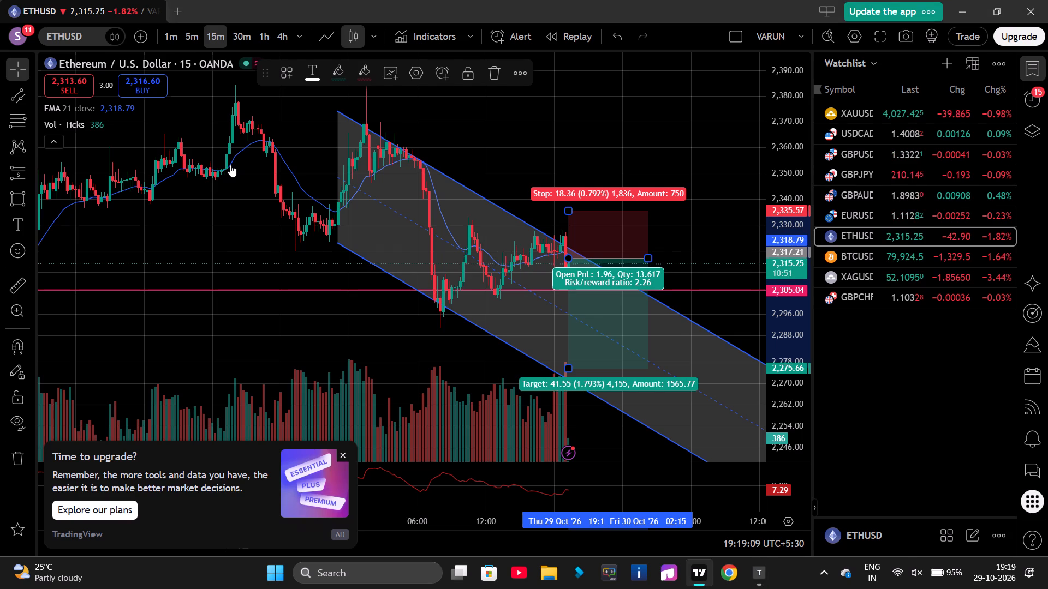
key(alt+Tab)
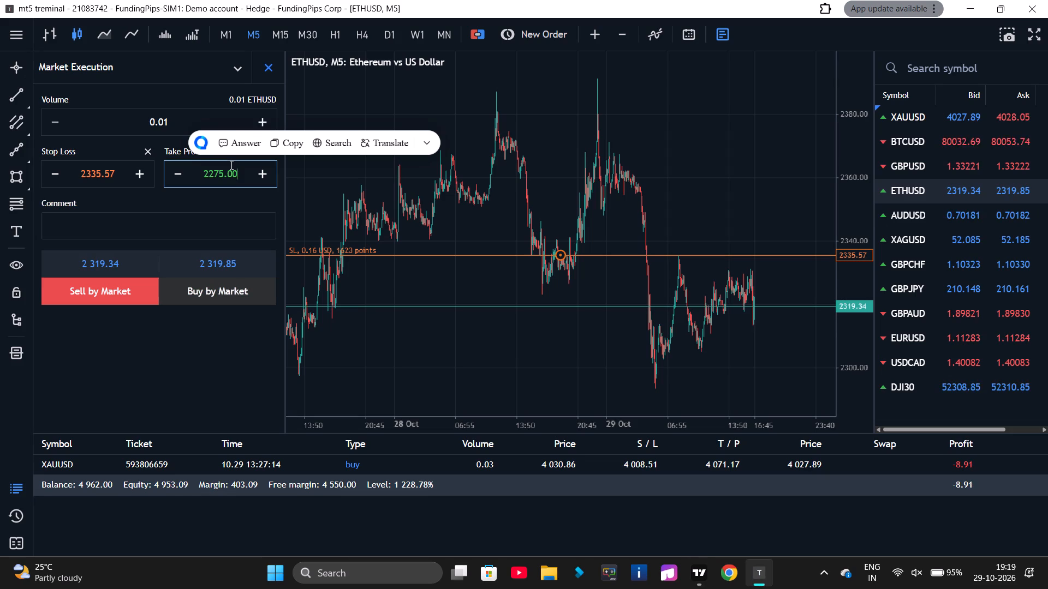
key(BackSpace)
key(BackSpace)
text(66)
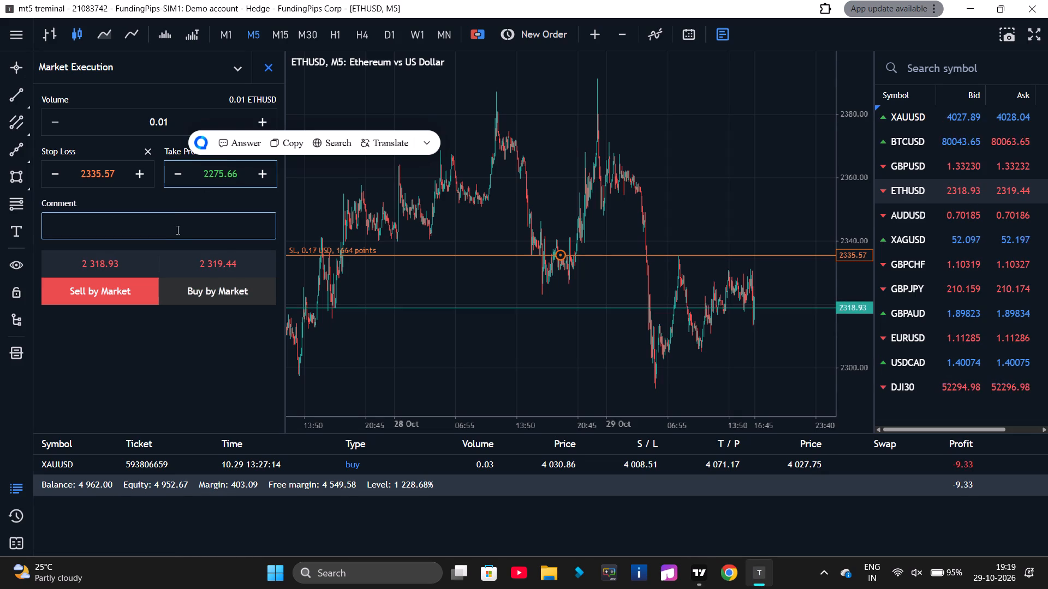
click(155, 200)
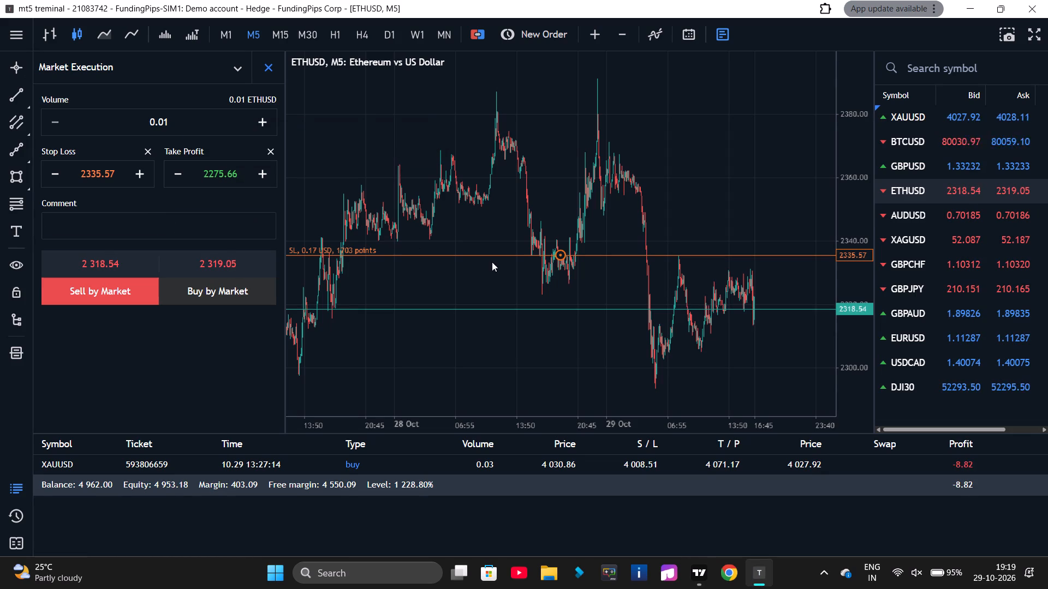
Nudge the ETHUSD order's take profit up to 2275.68 and compare it with the target on the TradingView chart.
click(258, 170)
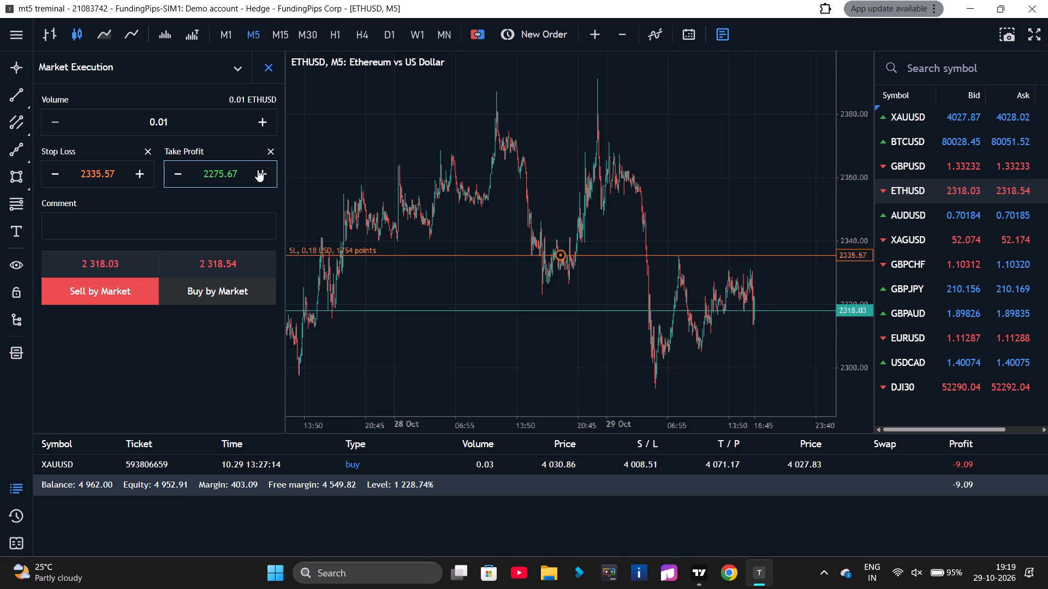
click(263, 175)
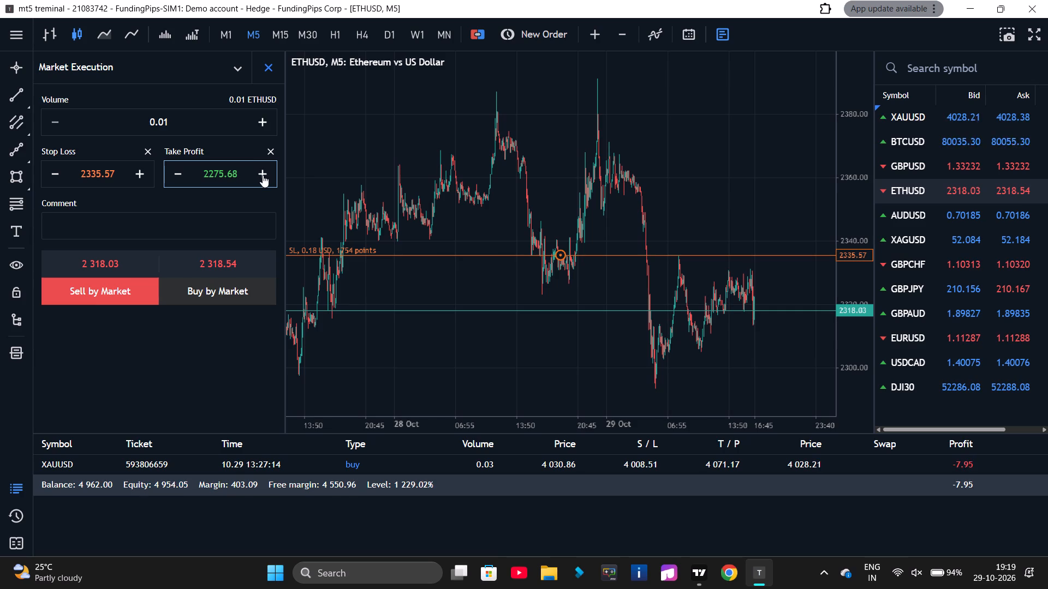
key(alt+Tab)
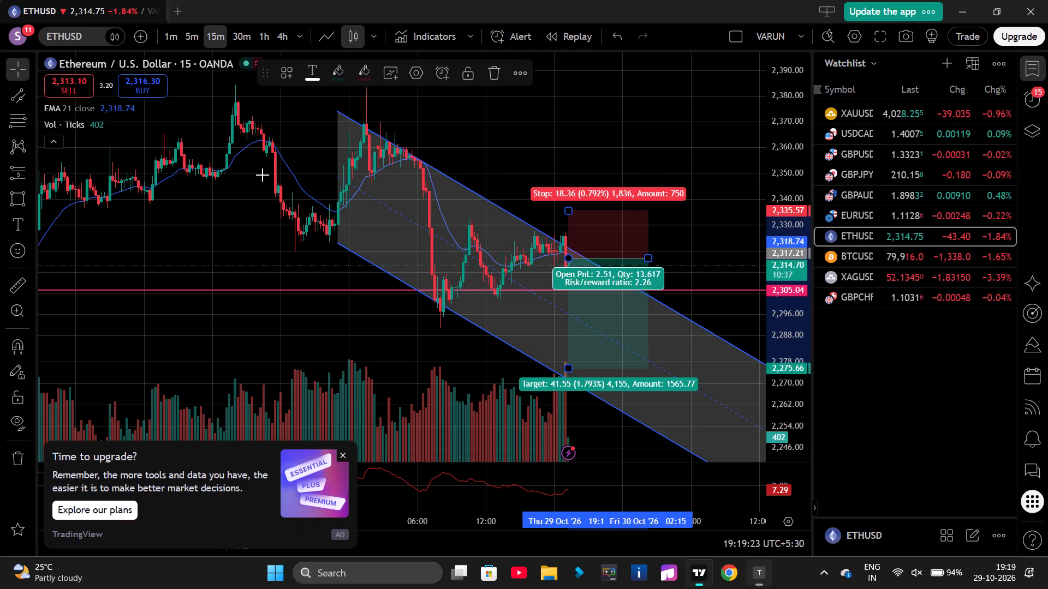
key(alt+Tab)
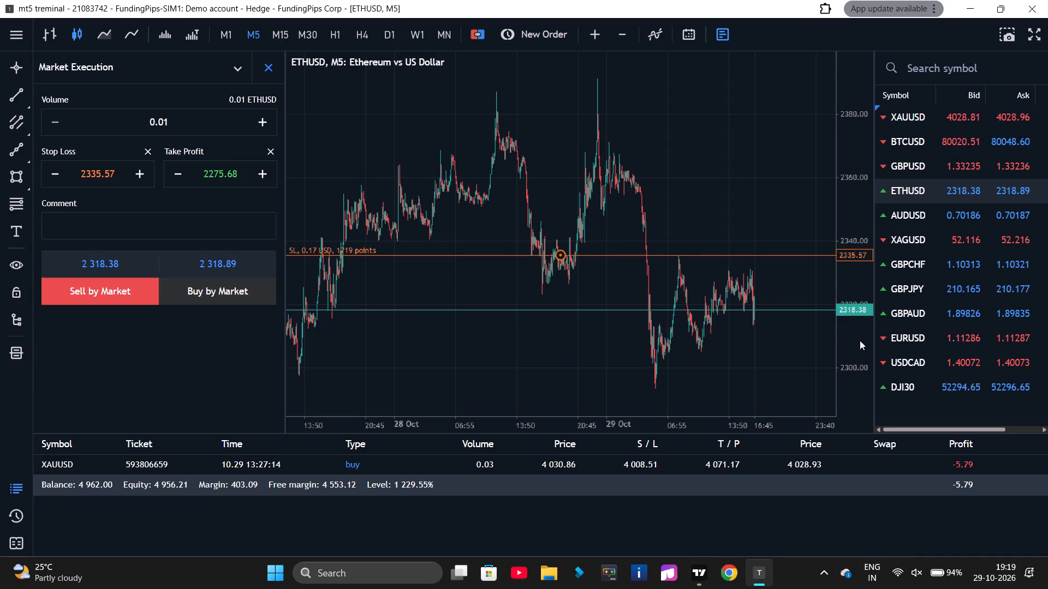
Examine the ETHUSD M5 chart around the order's stop level and compare it with the short position on the TradingView chart.
scroll(836, 334, down, 14)
scroll(884, 362, down, 1)
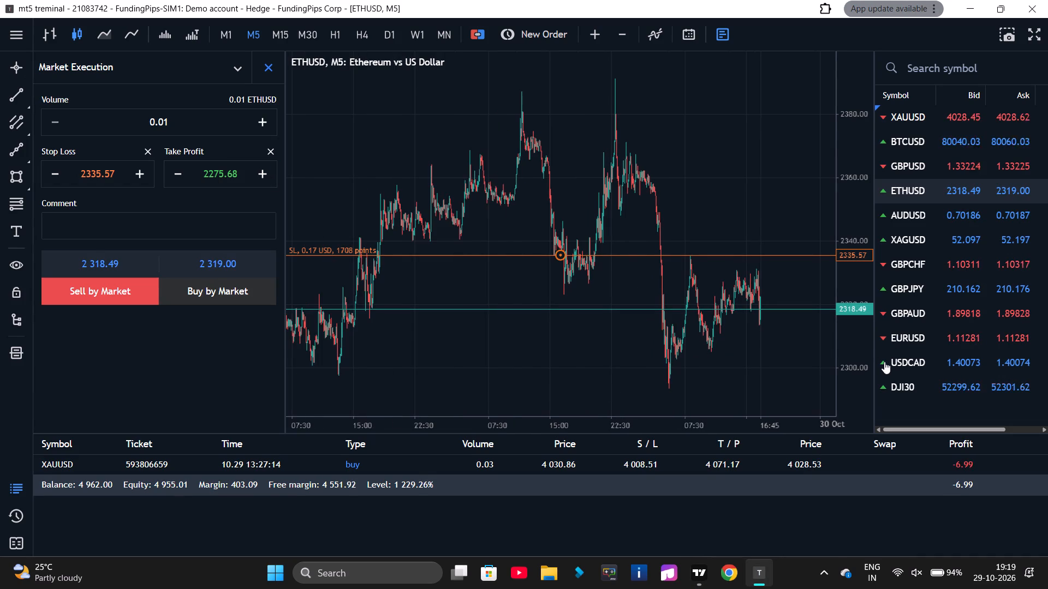
scroll(884, 362, down, 1)
scroll(869, 327, up, 7)
scroll(869, 327, down, 12)
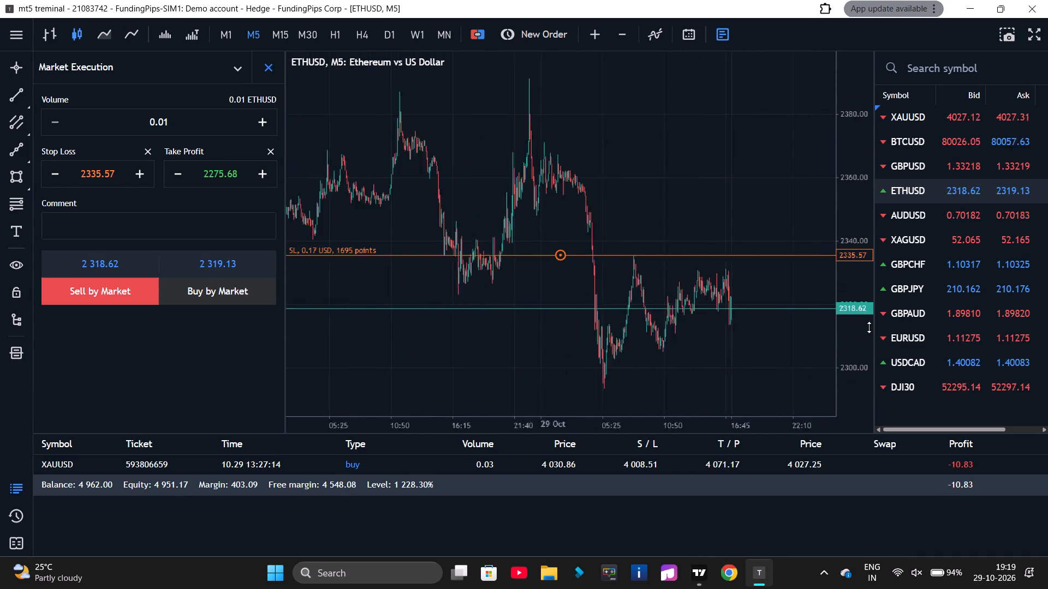
scroll(869, 327, down, 9)
key(alt+Tab)
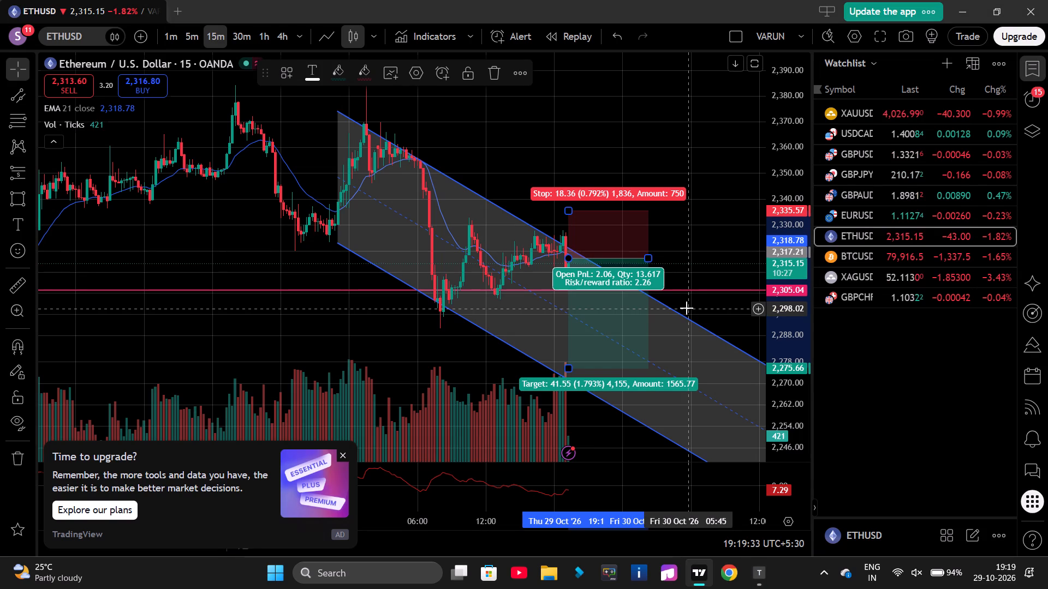
key(alt+Tab)
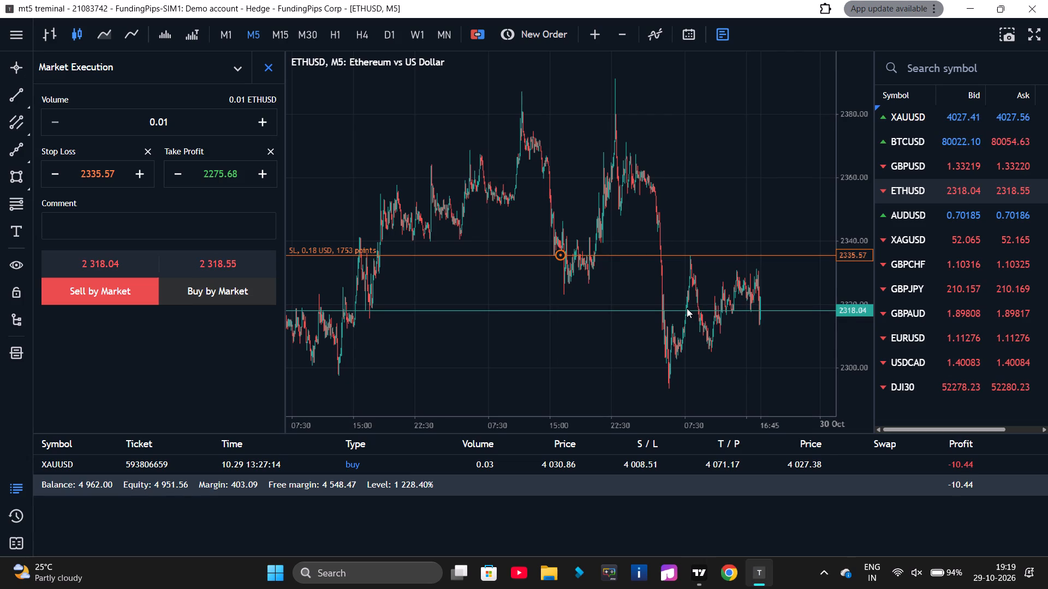
Set the ETHUSD order's volume to 1.00.
triple_click(258, 123)
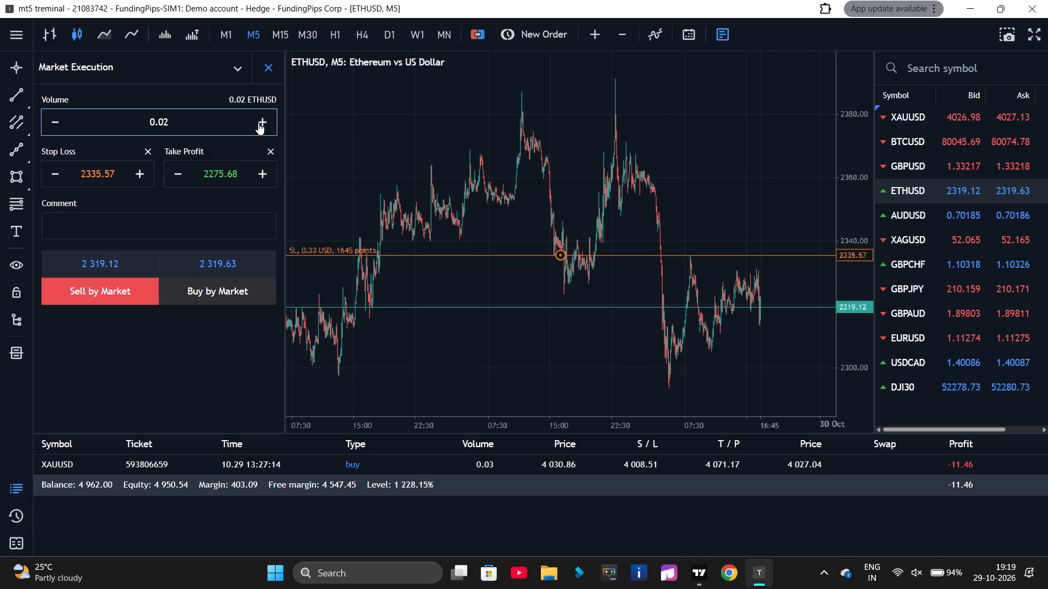
triple_click(258, 123)
triple_click(258, 123)
triple_click(258, 123)
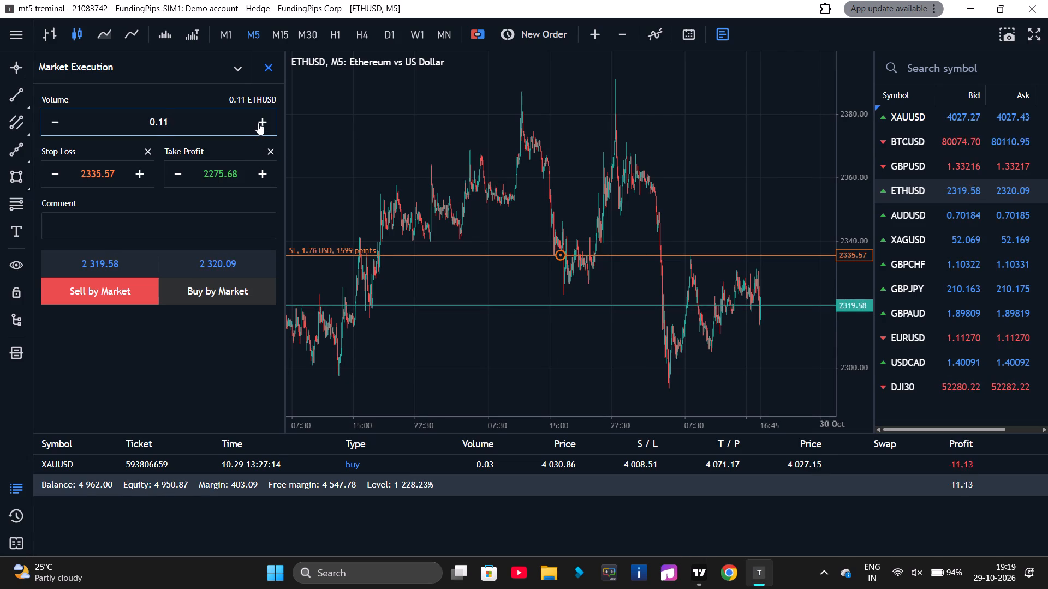
triple_click(258, 123)
triple_click(258, 123)
drag(200, 126, 126, 152)
key(1)
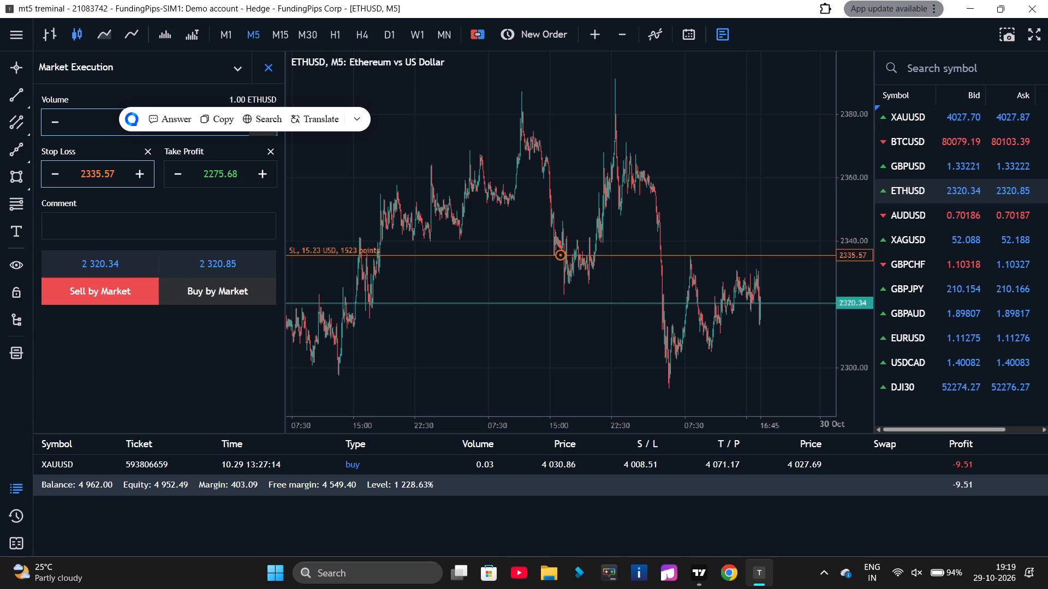
click(145, 194)
Sell ETHUSD at market with the entered volume, stop loss and take profit, and dismiss the order result.
click(119, 289)
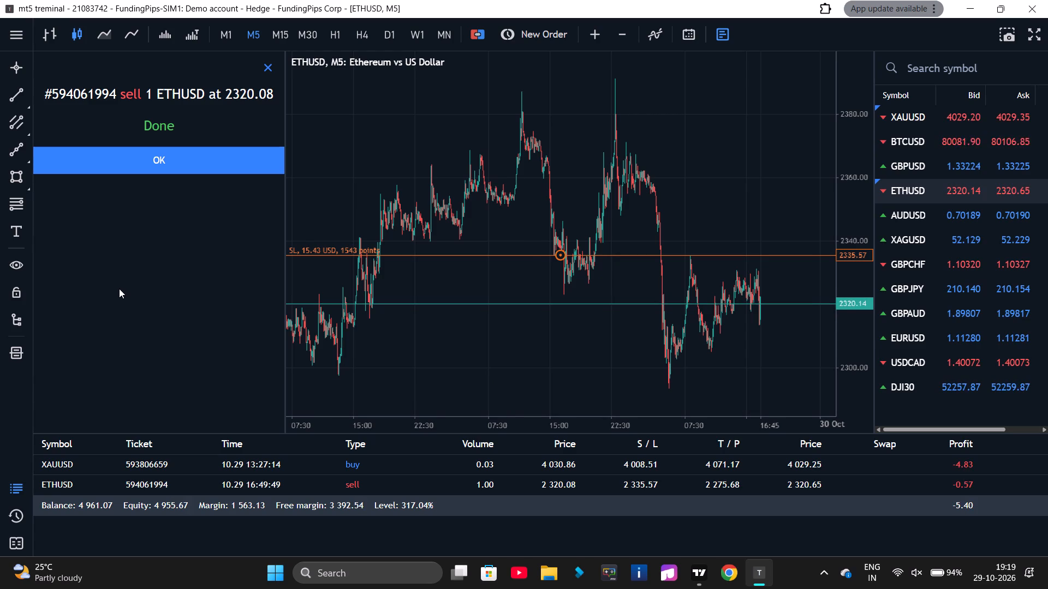
click(140, 158)
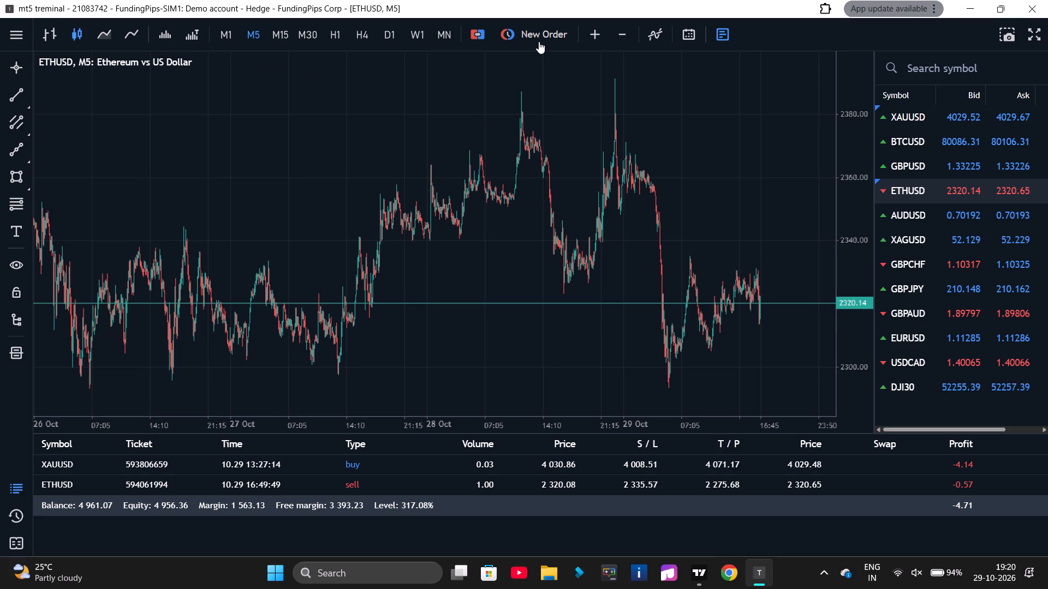
Start another ETHUSD market order and set its stop loss to 2335.44.
click(539, 40)
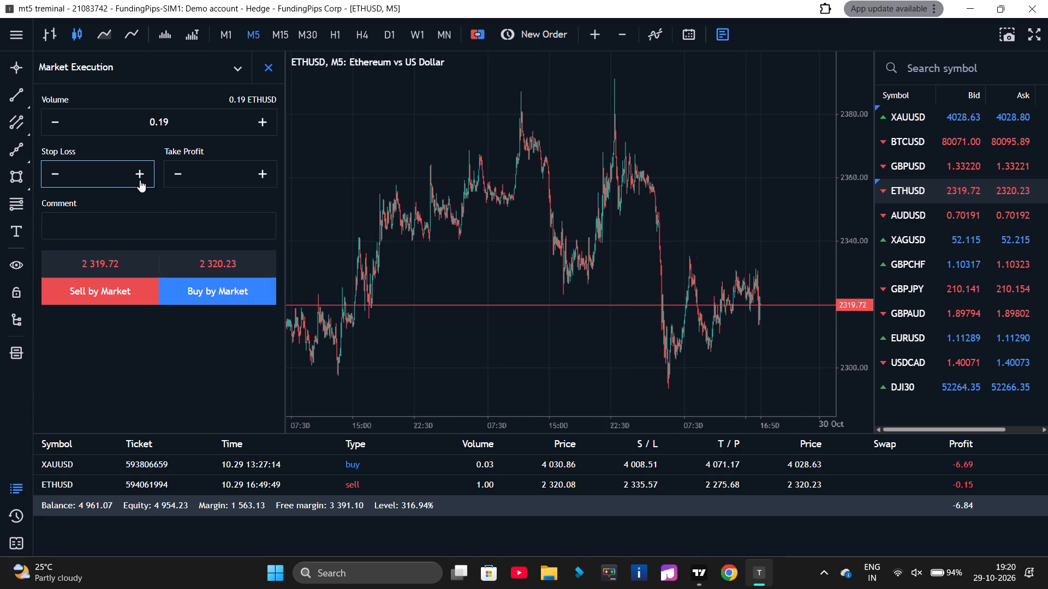
click(140, 180)
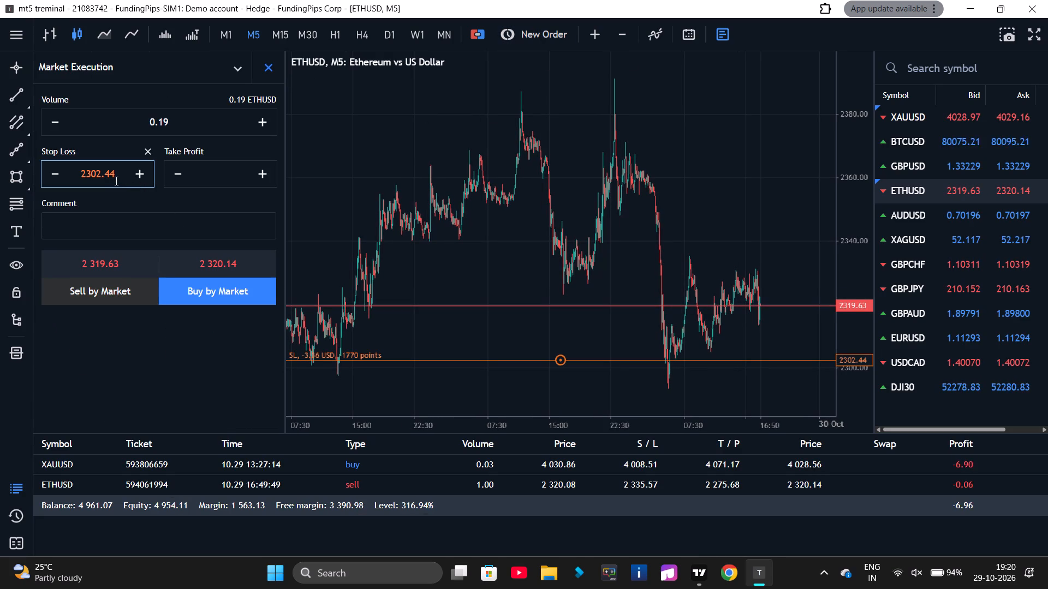
click(95, 179)
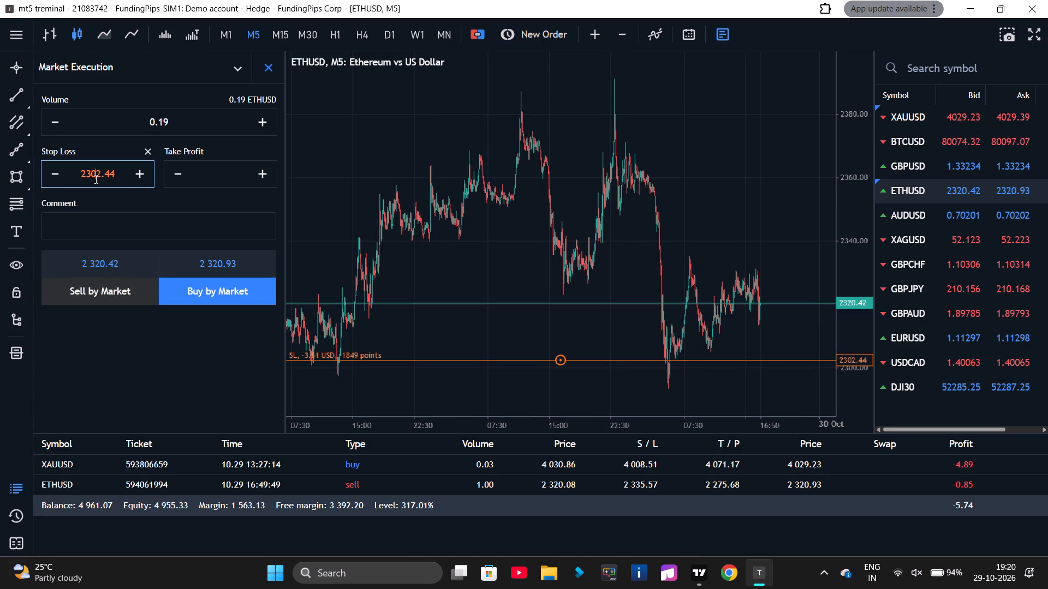
key(Right)
key(BackSpace)
key(BackSpace)
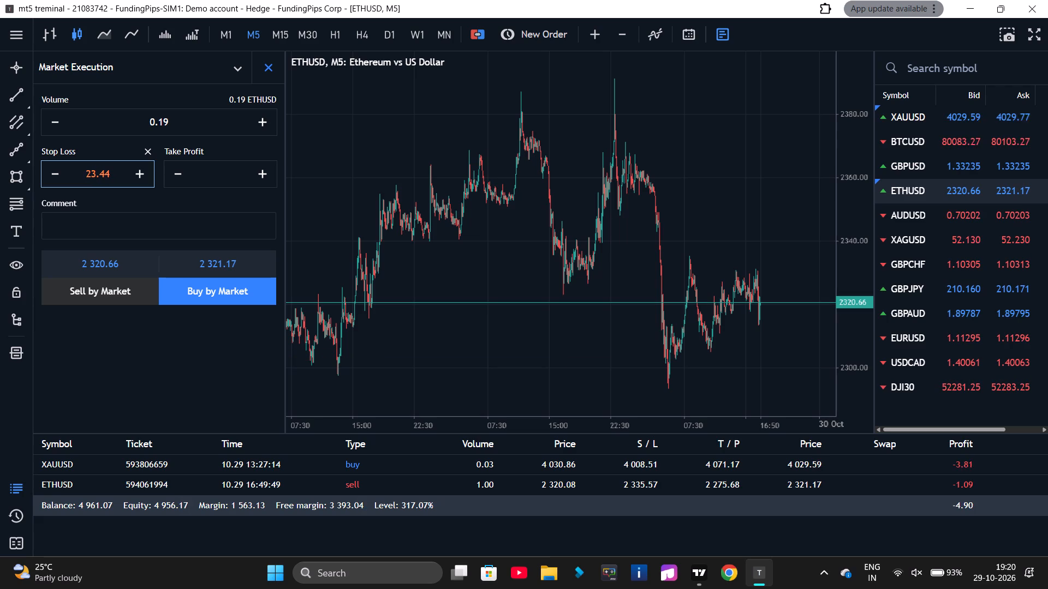
text(35)
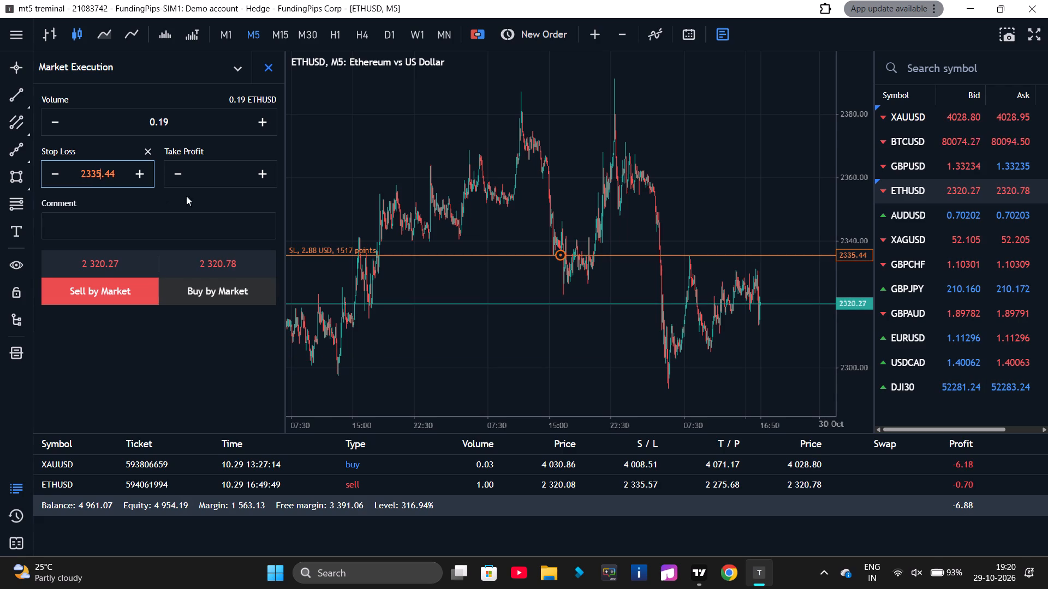
Set the new ETHUSD order's take profit to 2275.66.
click(262, 177)
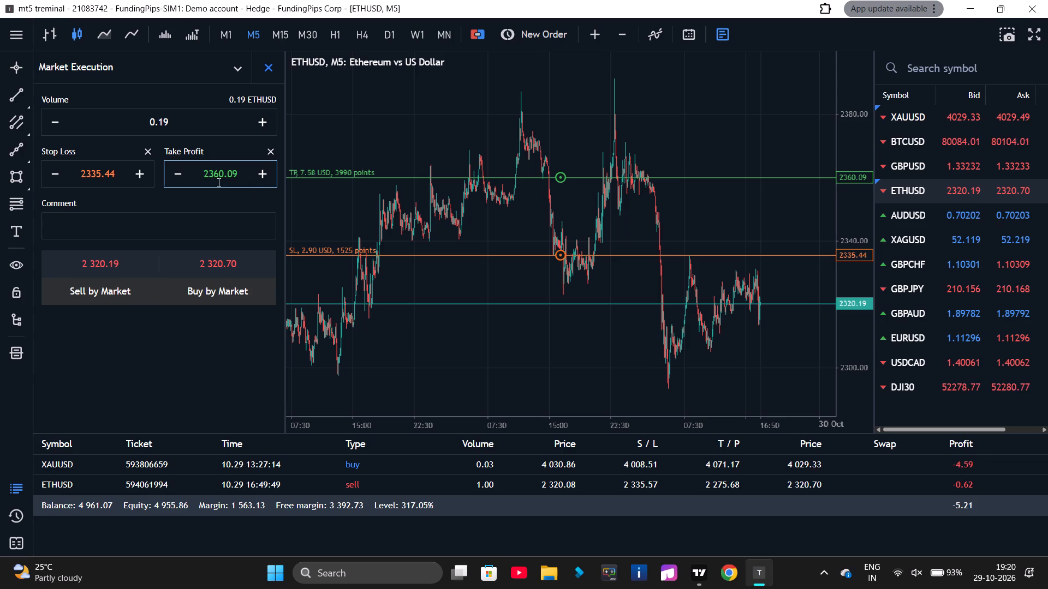
click(215, 178)
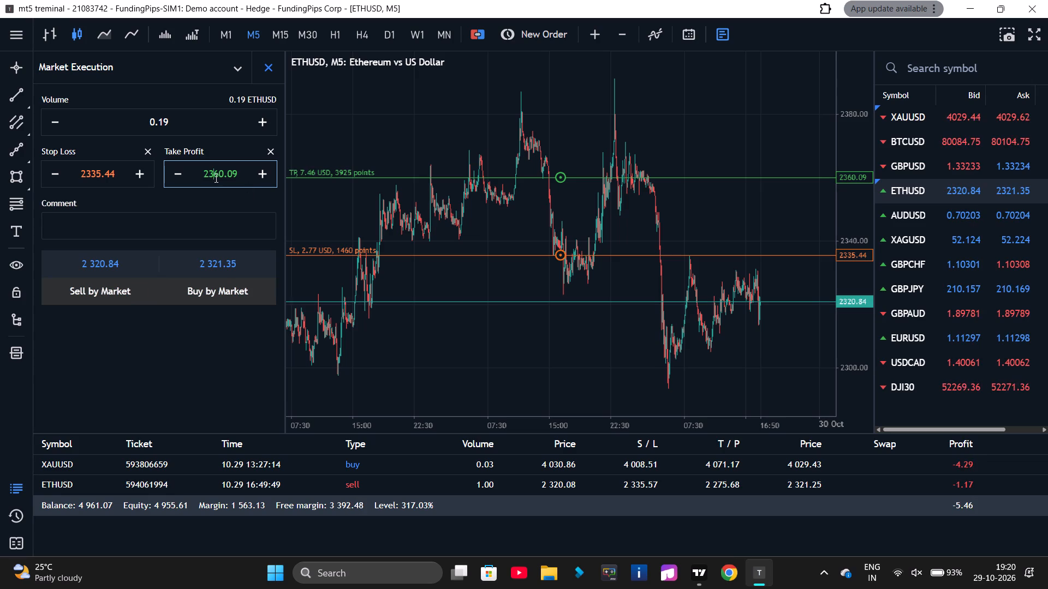
key(Right)
key(Right)
key(Right)
key(Right)
key(Right)
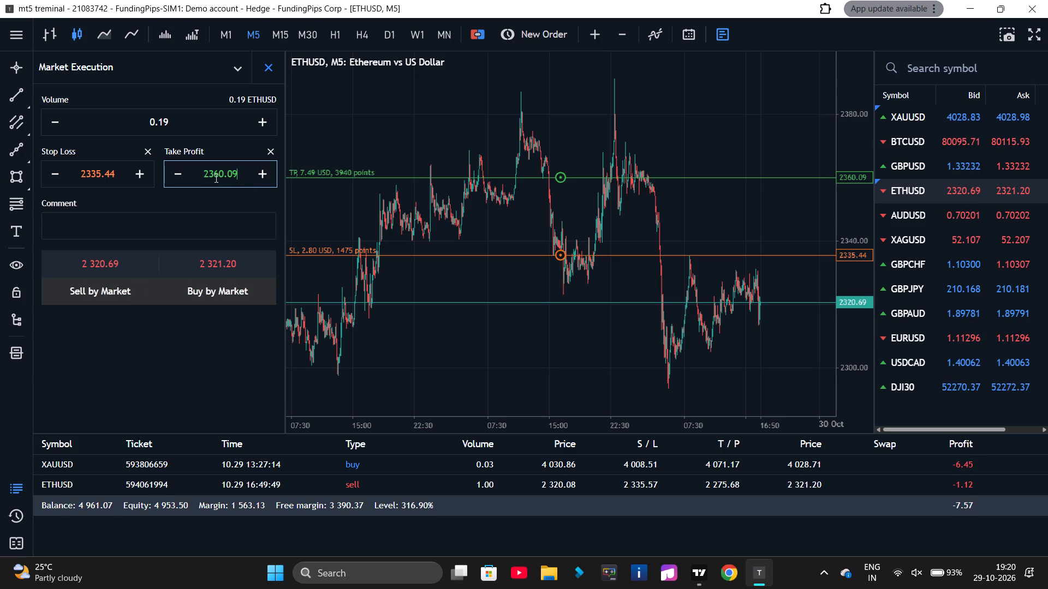
key(Right)
key(BackSpace)
key(BackSpace)
key(BackSpace)
key(BackSpace)
key(BackSpace)
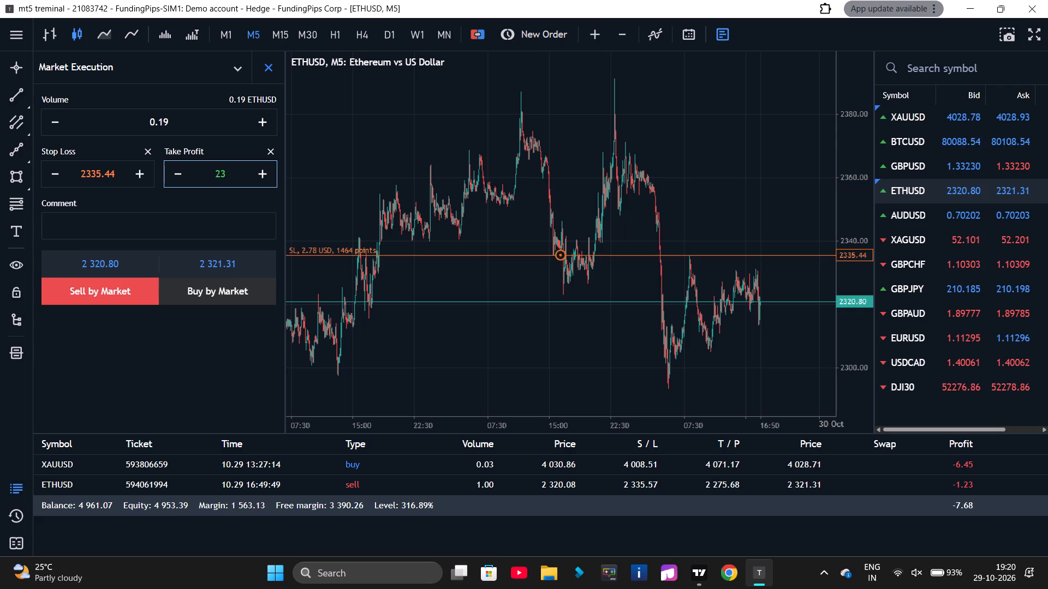
key(2)
key(BackSpace)
key(BackSpace)
key(2)
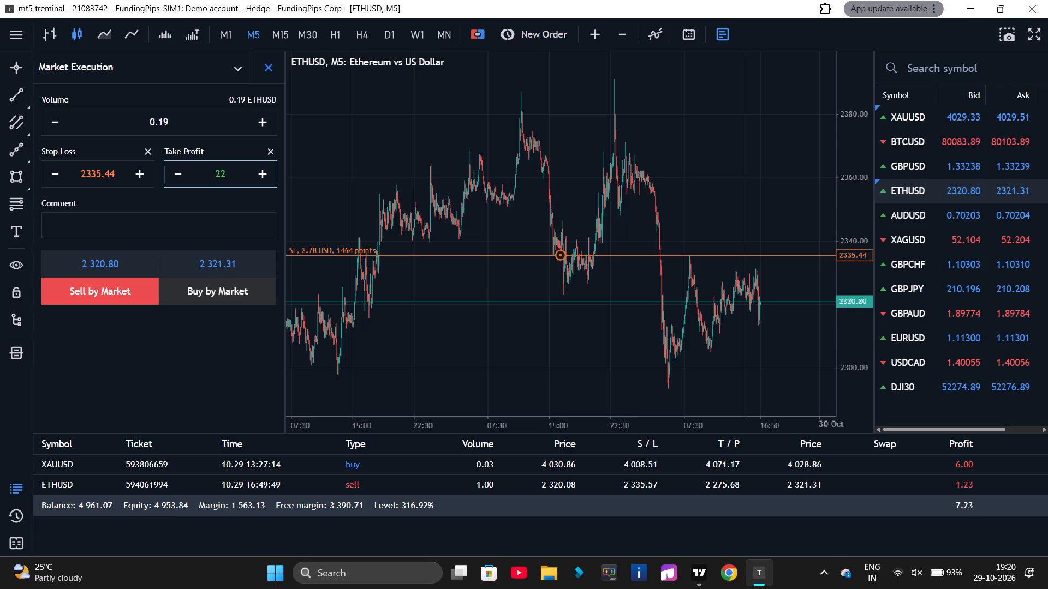
key(7)
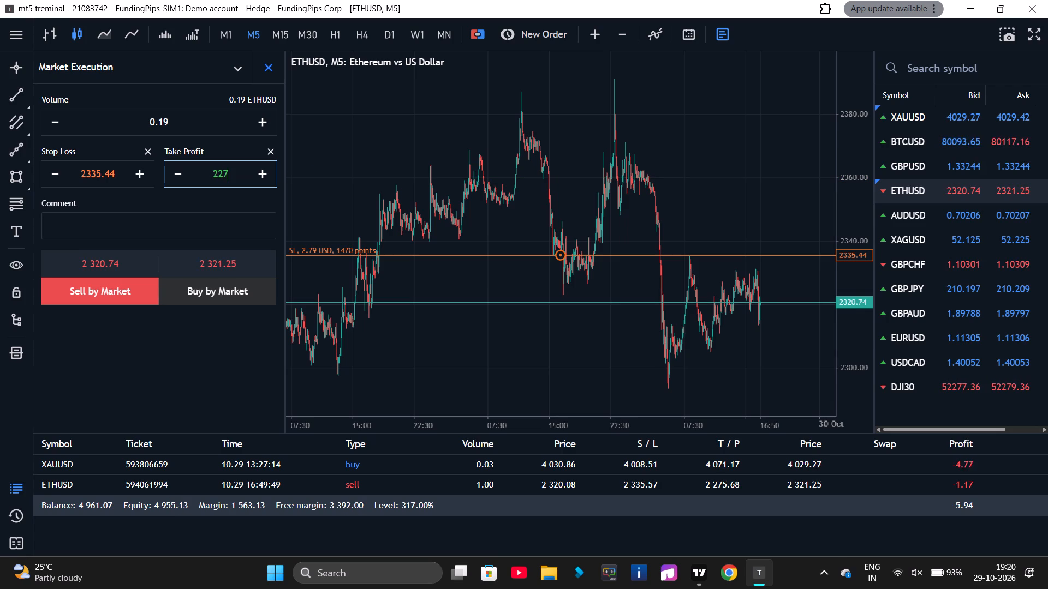
key(5)
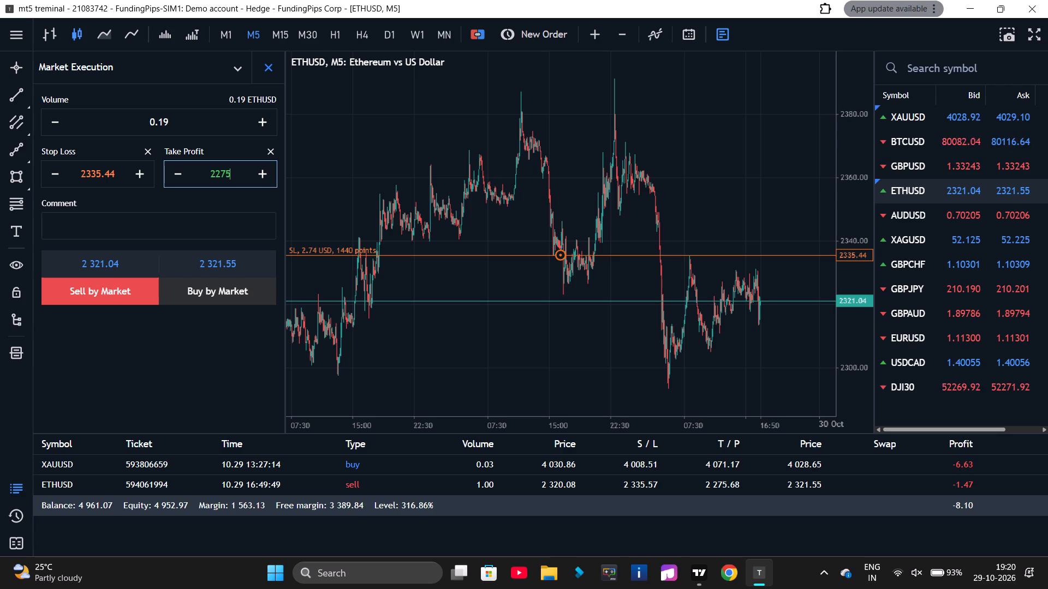
text(.66)
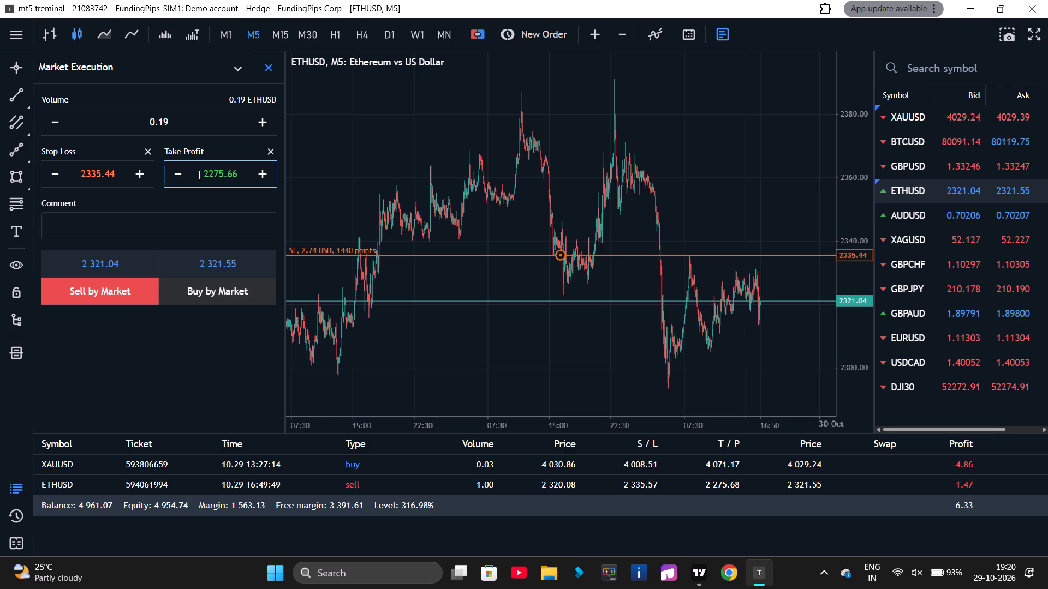
Set the new ETHUSD order's volume to 1.00.
triple_click(266, 123)
triple_click(266, 123)
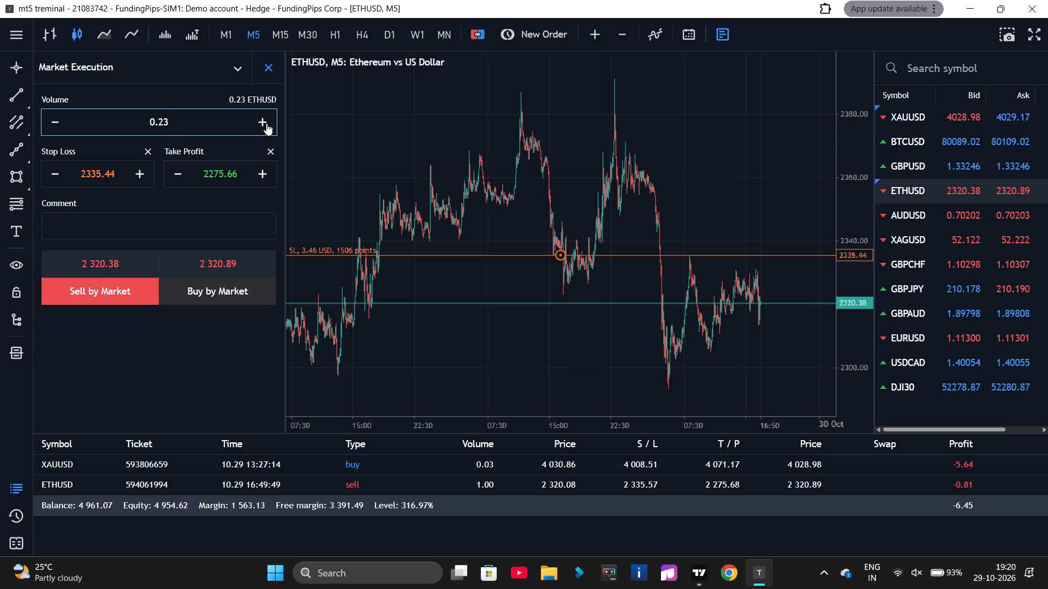
triple_click(266, 123)
triple_click(266, 123)
triple_click(266, 123)
triple_click(266, 123)
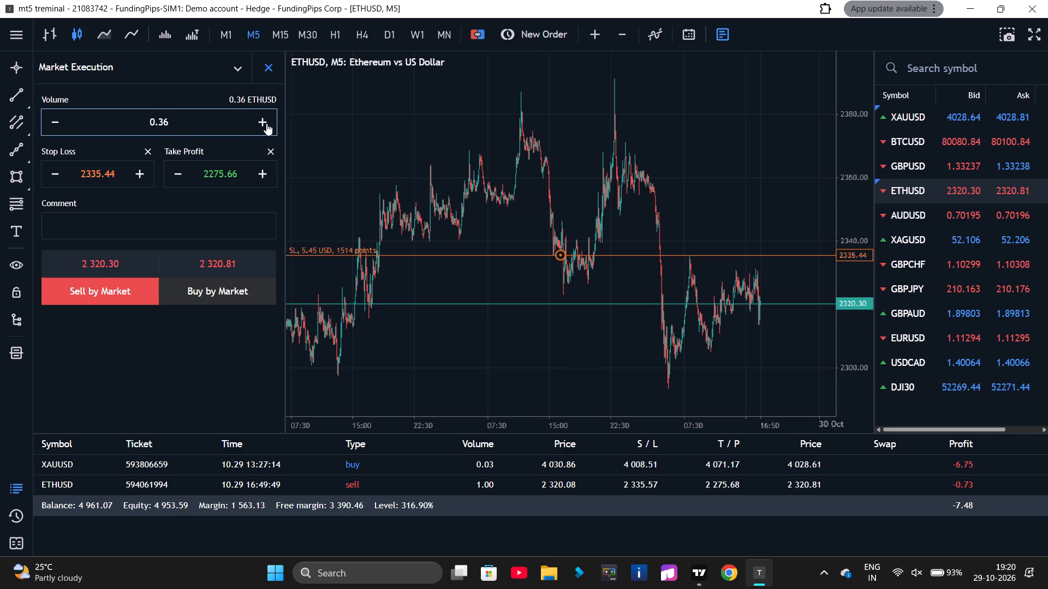
triple_click(266, 123)
double_click(266, 123)
drag(266, 123, 224, 126)
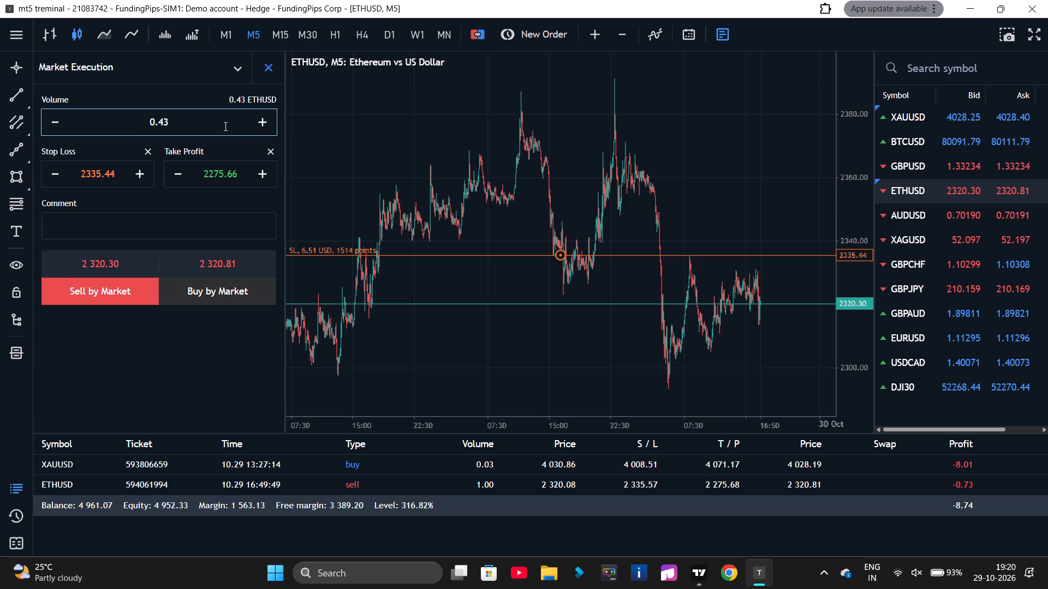
drag(224, 126, 150, 130)
key(1)
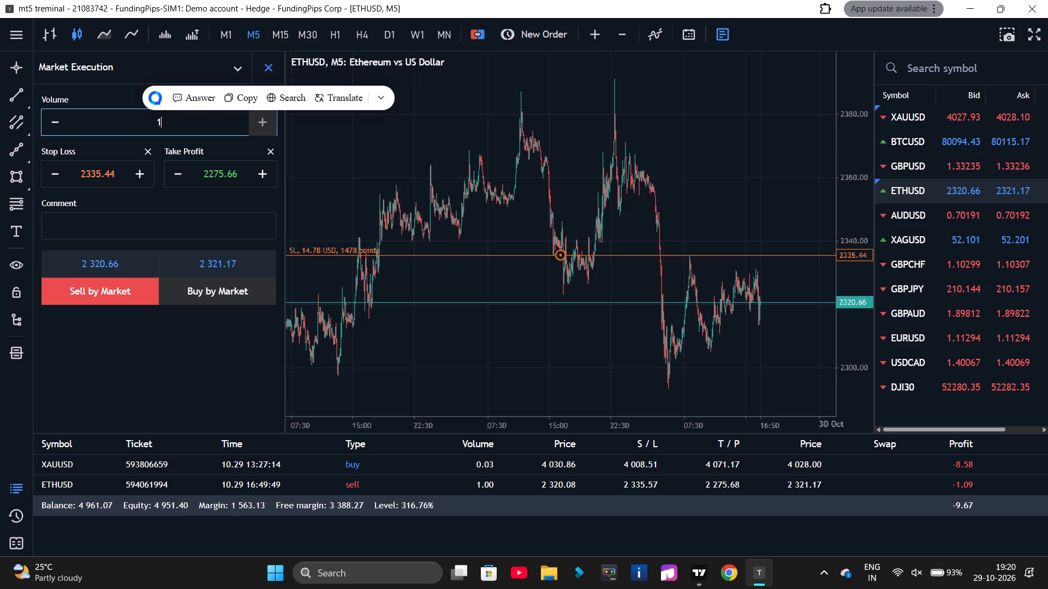
click(157, 200)
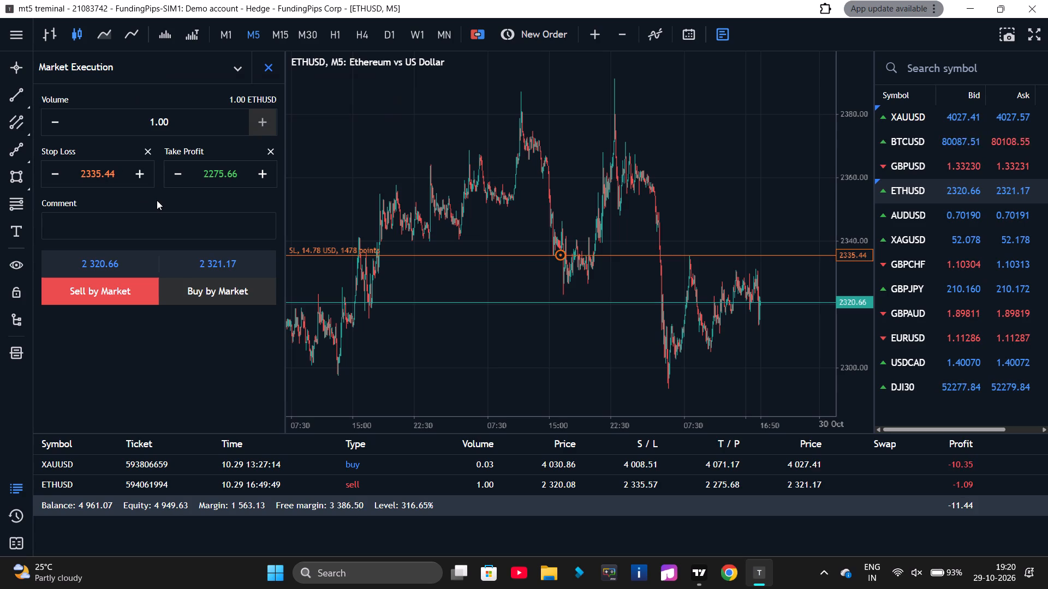
Sell ETHUSD at market with the entered volume, stop loss and take profit.
scroll(415, 308, down, 5)
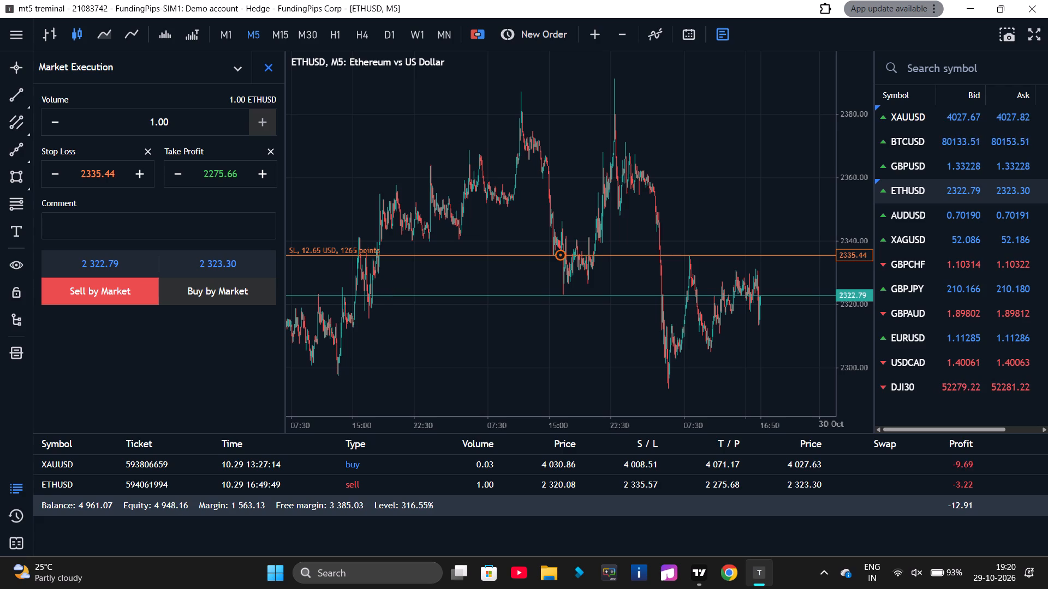
click(125, 289)
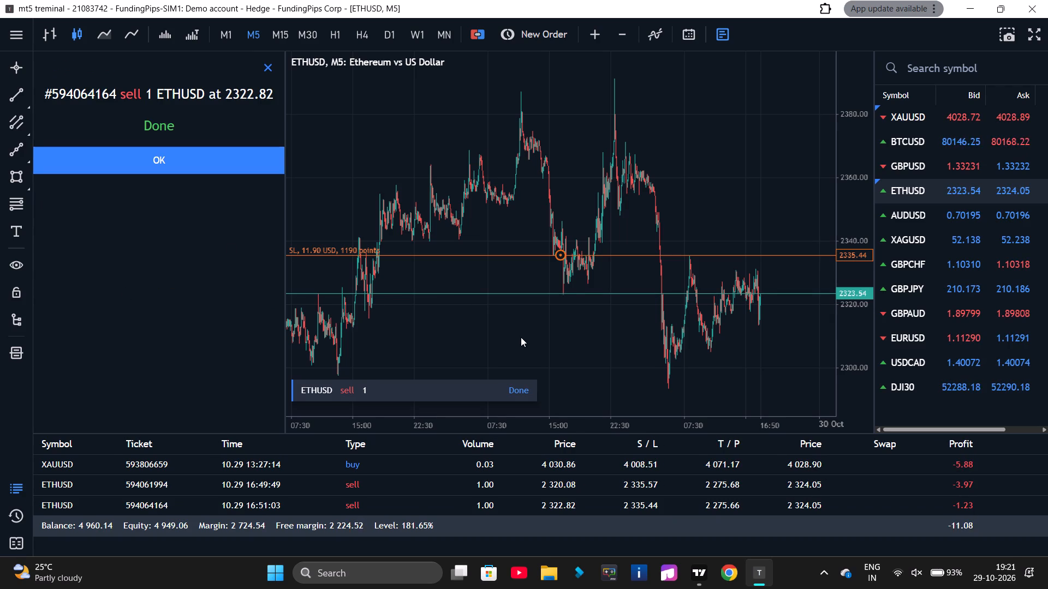
Switch to TradingView, close the upgrade advert and examine the ETHUSD price action around the descending channel and short position.
key(alt+Tab)
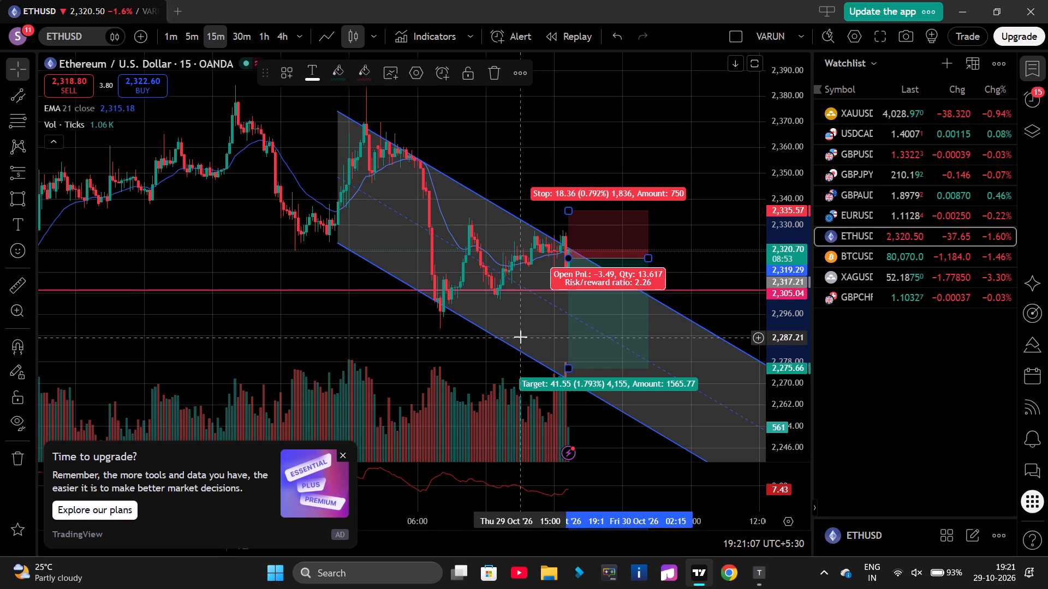
scroll(799, 326, up, 4)
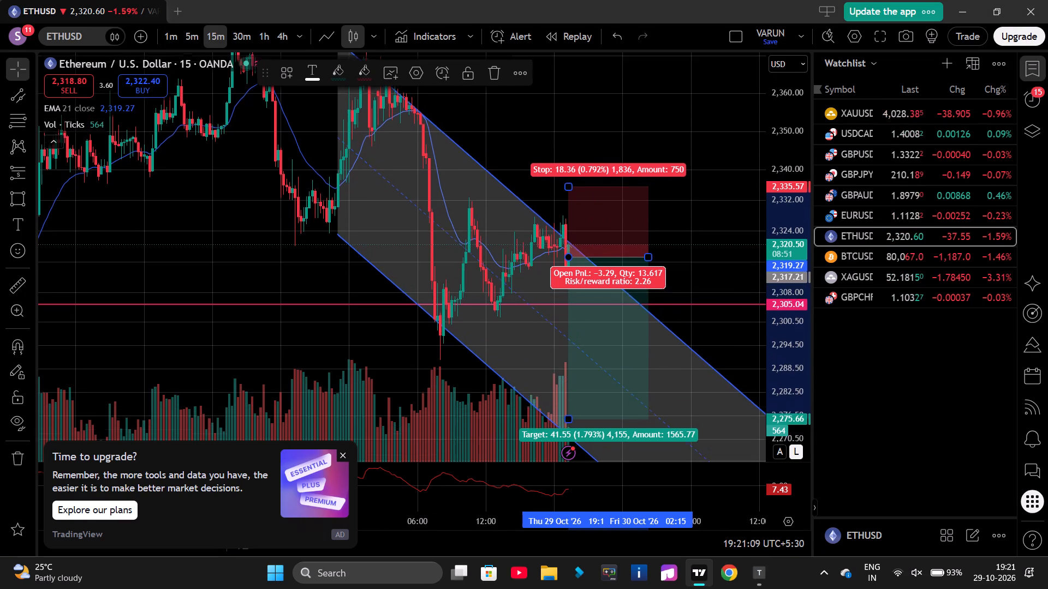
scroll(480, 85, up, 8)
scroll(444, 140, up, 6)
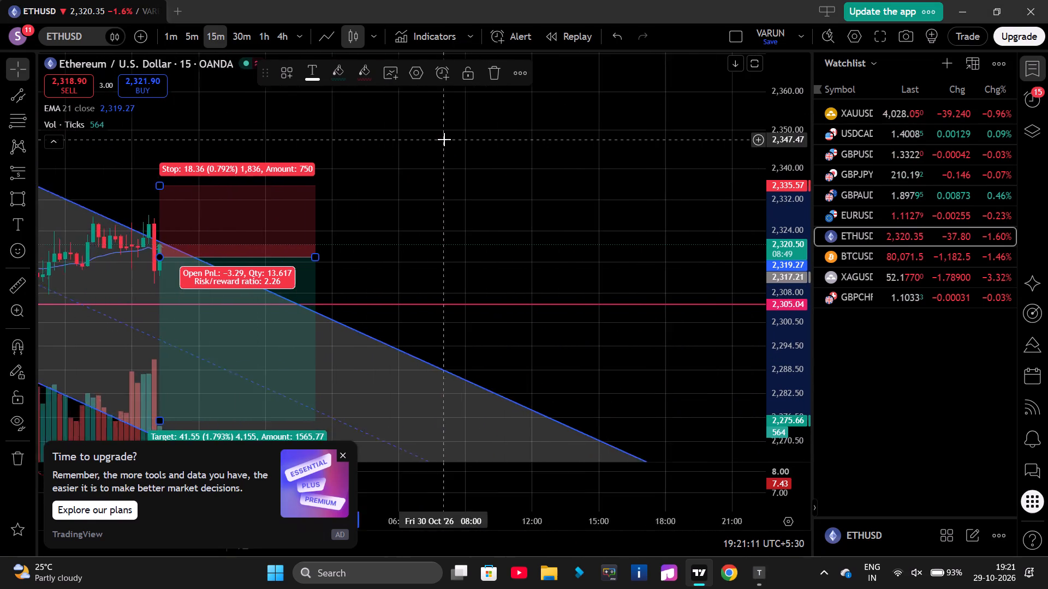
click(429, 160)
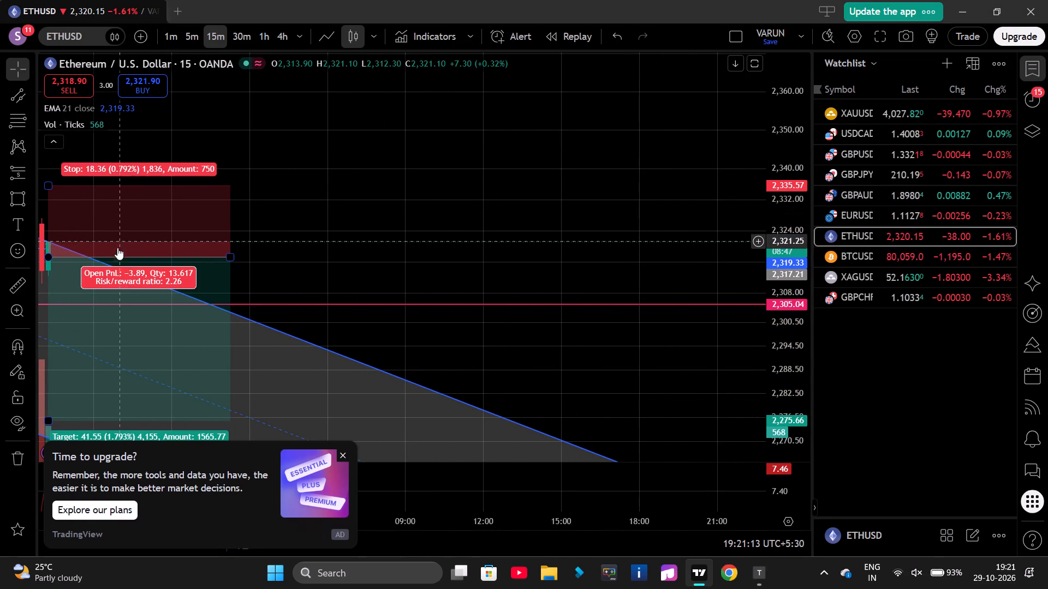
drag(360, 342, 639, 237)
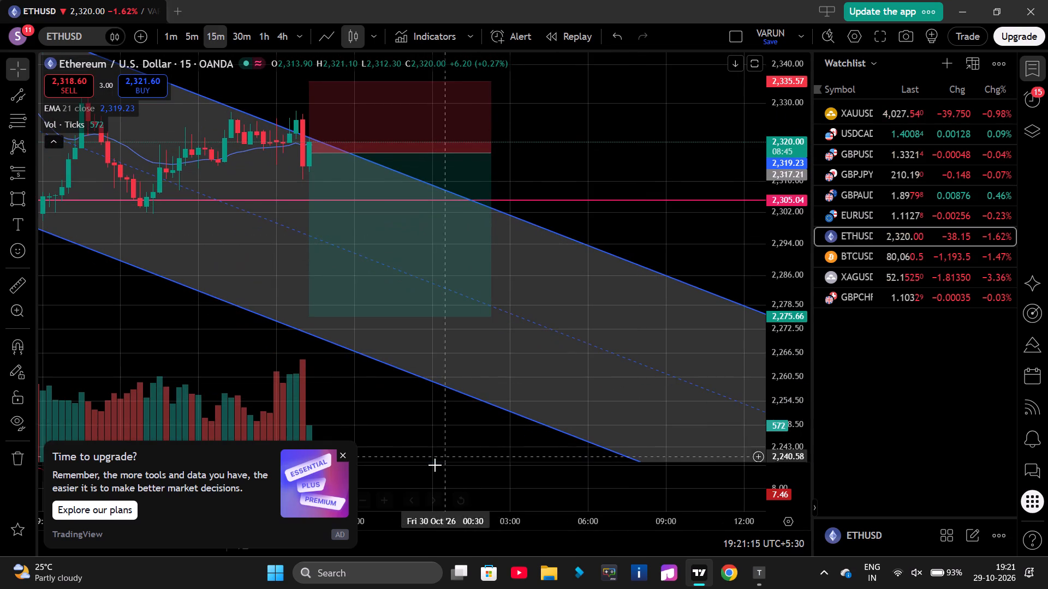
click(340, 453)
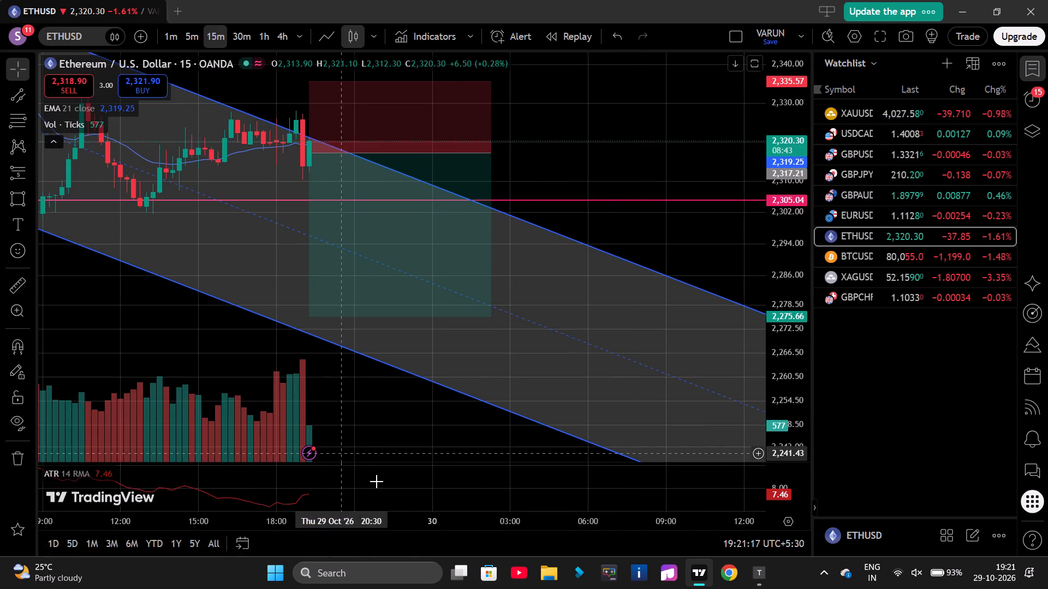
click(462, 501)
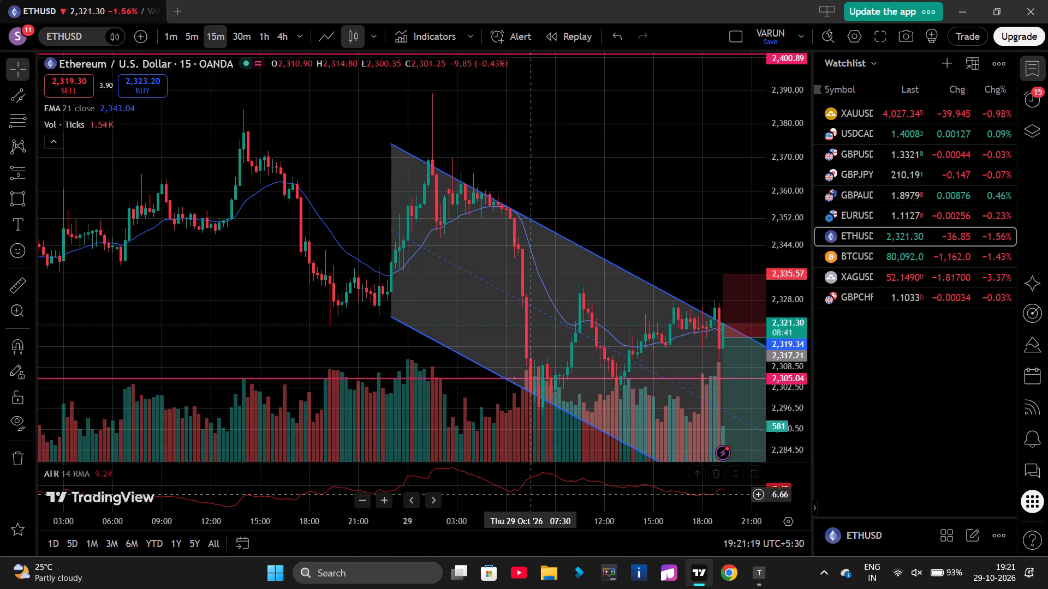
drag(617, 202, 360, 128)
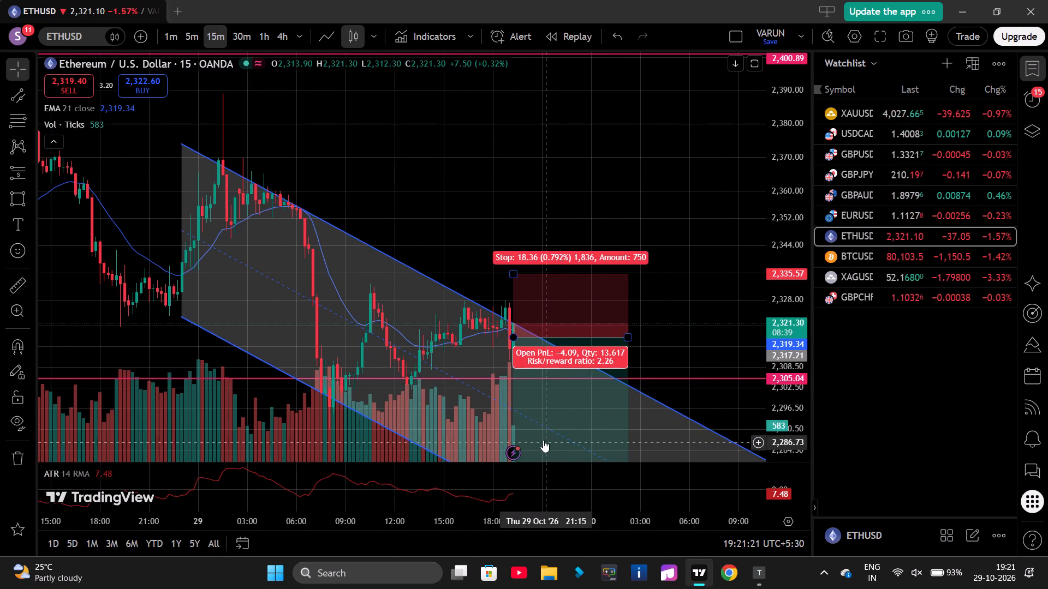
Open the XAUUSD chart from the watchlist and examine its long position drawings within the ascending channel.
click(971, 120)
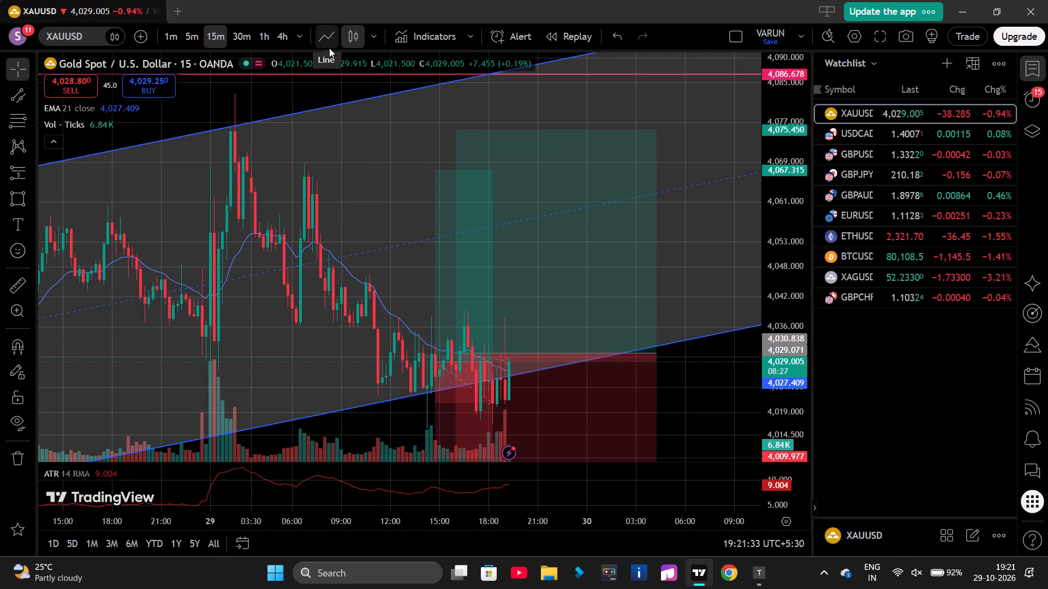
scroll(772, 386, down, 3)
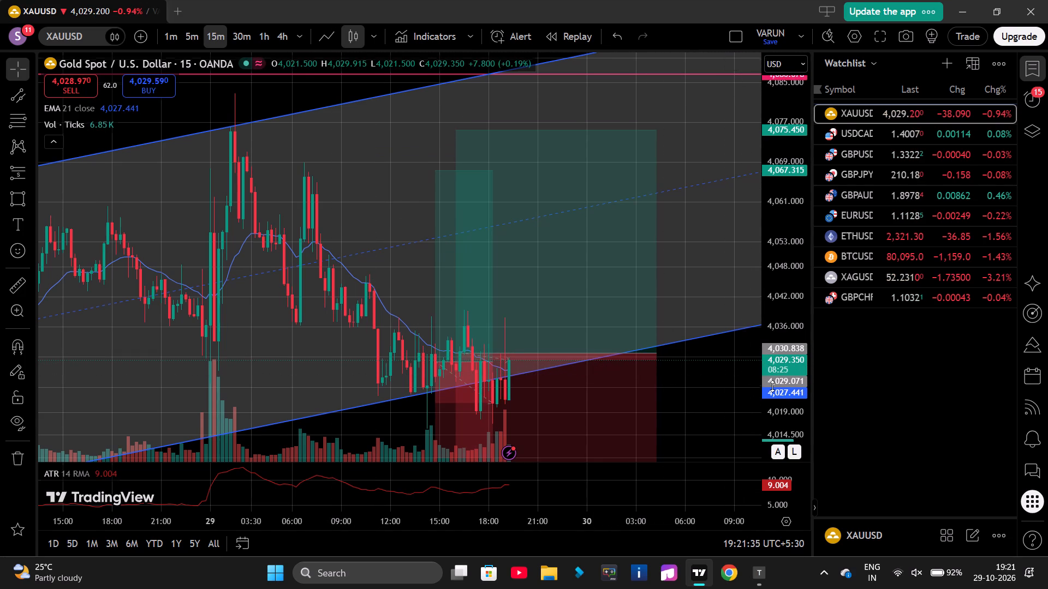
scroll(772, 386, down, 2)
scroll(772, 386, up, 5)
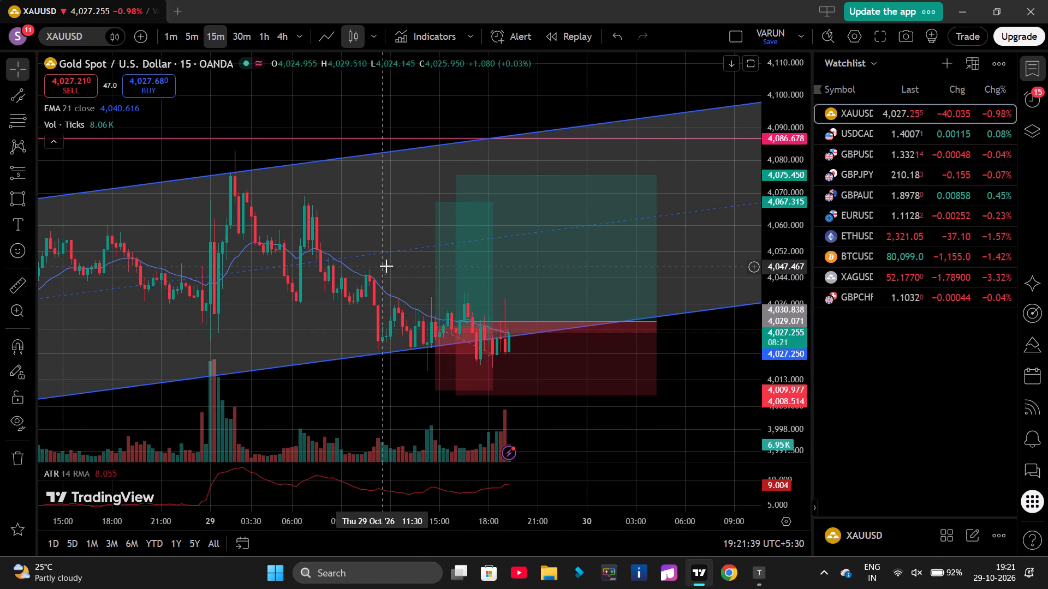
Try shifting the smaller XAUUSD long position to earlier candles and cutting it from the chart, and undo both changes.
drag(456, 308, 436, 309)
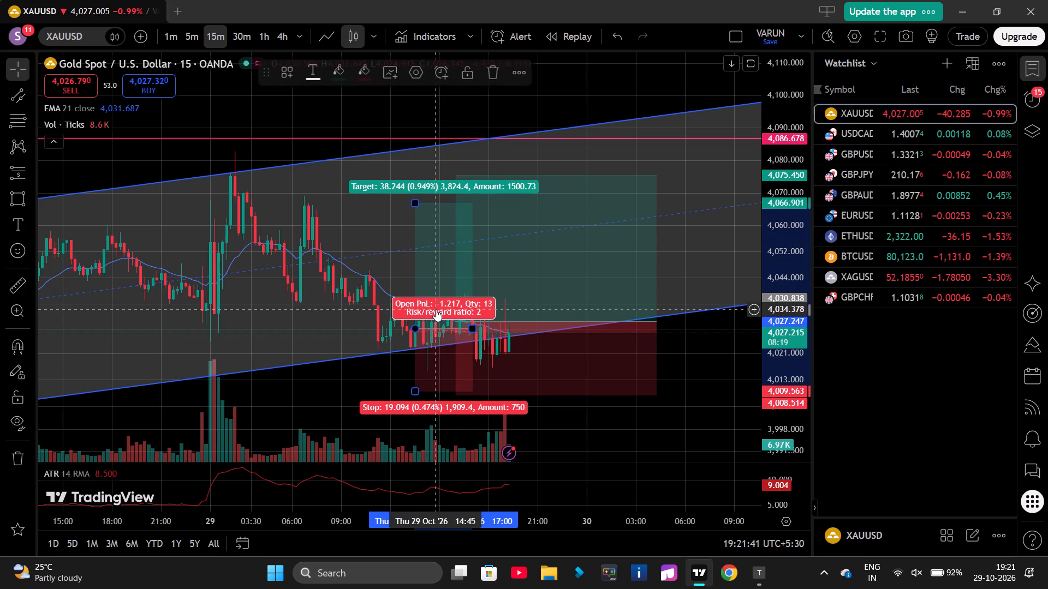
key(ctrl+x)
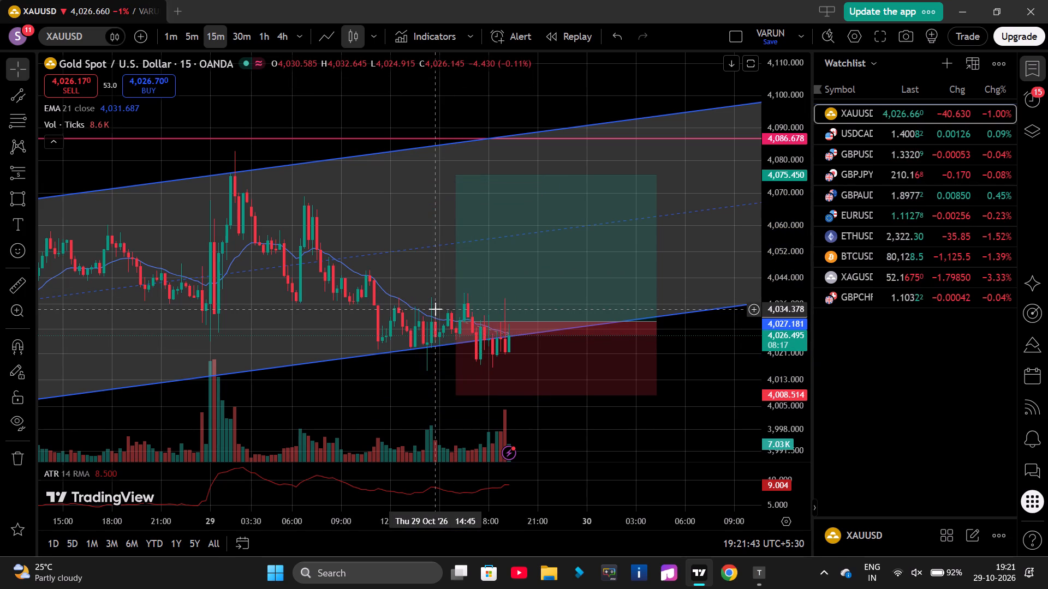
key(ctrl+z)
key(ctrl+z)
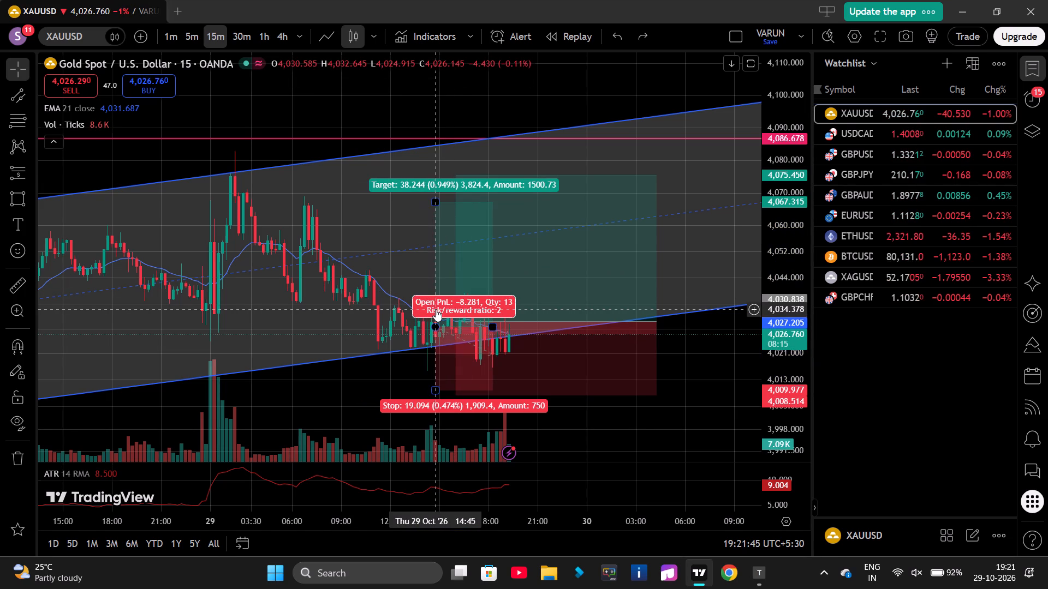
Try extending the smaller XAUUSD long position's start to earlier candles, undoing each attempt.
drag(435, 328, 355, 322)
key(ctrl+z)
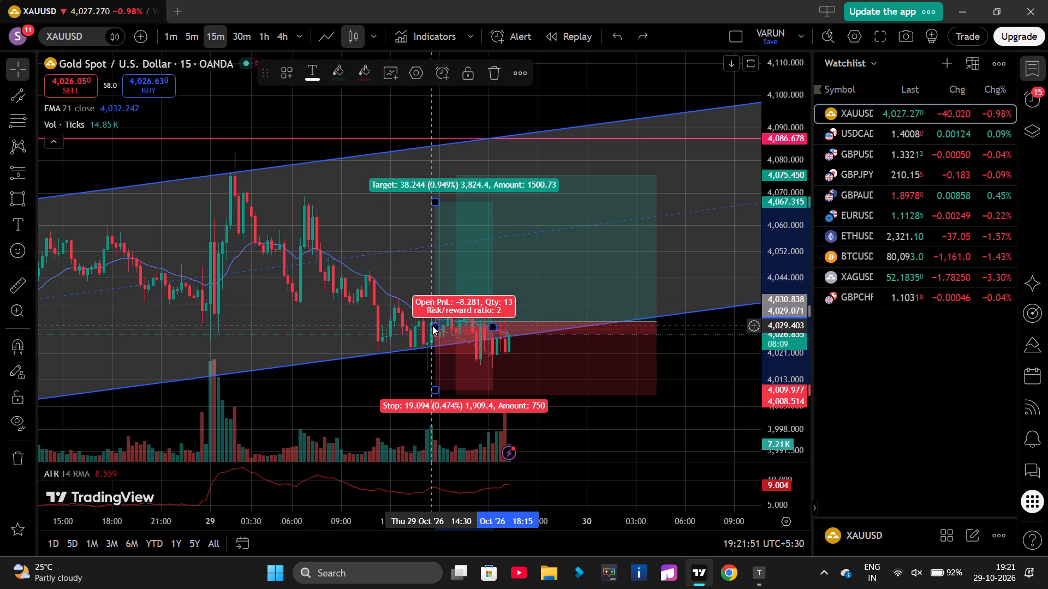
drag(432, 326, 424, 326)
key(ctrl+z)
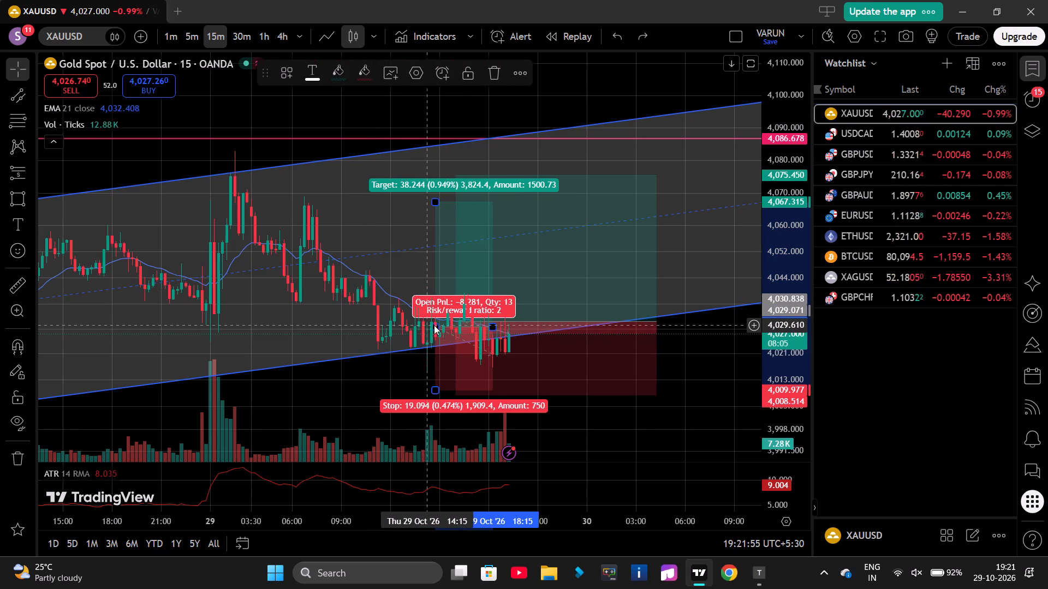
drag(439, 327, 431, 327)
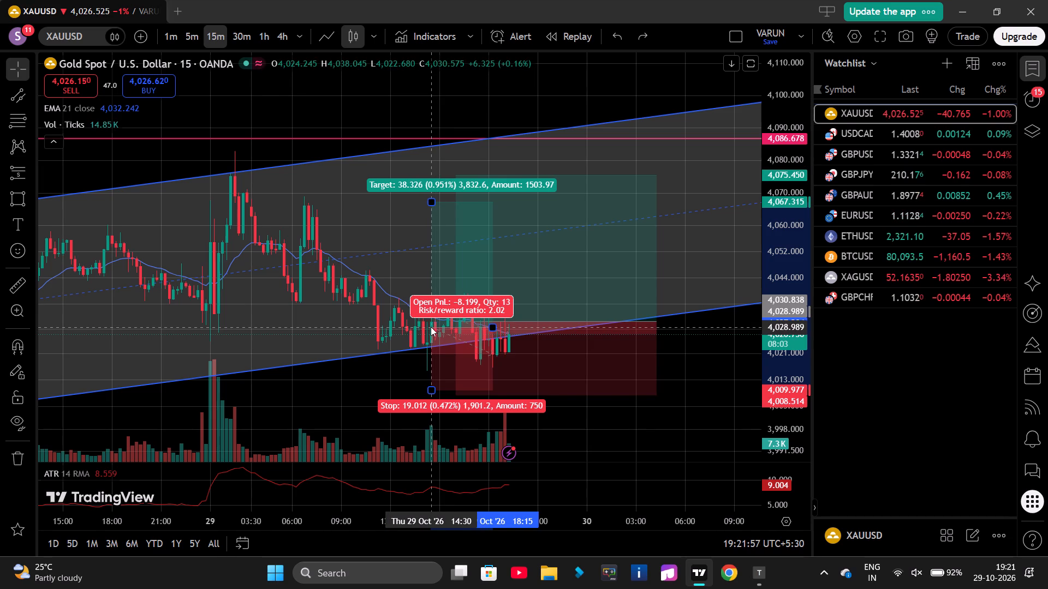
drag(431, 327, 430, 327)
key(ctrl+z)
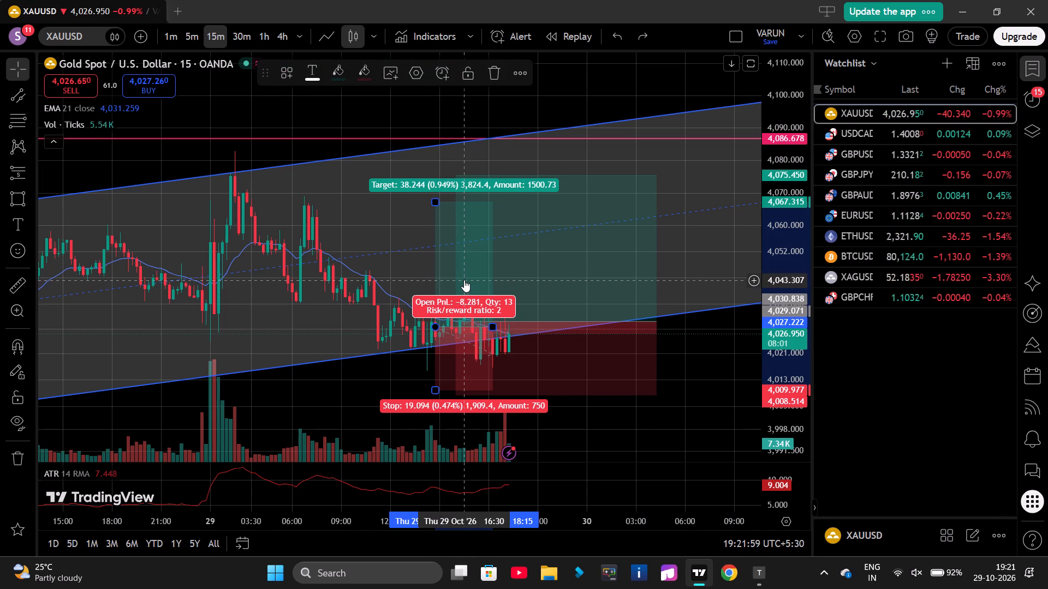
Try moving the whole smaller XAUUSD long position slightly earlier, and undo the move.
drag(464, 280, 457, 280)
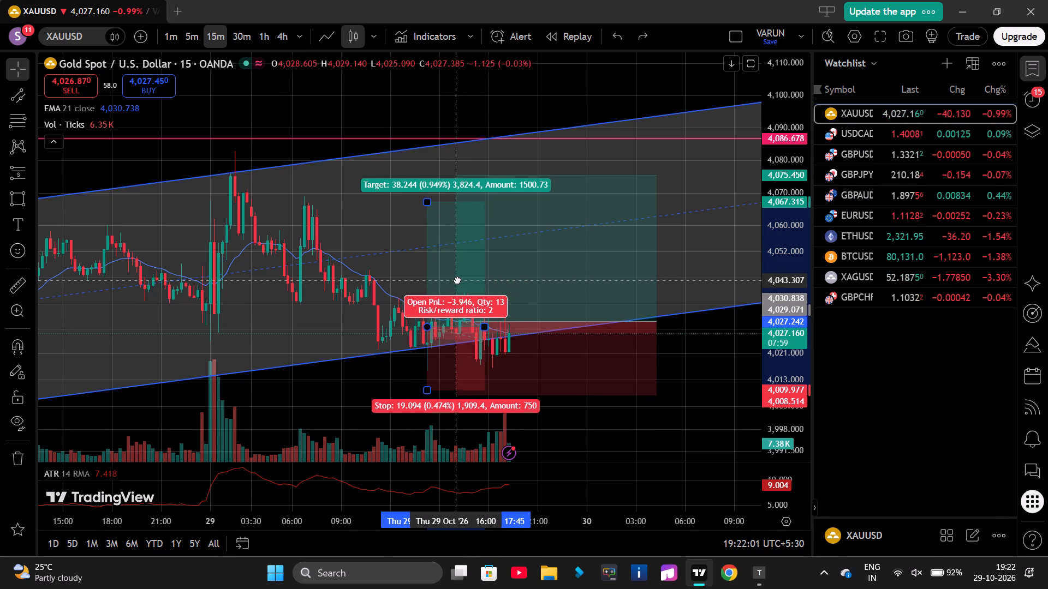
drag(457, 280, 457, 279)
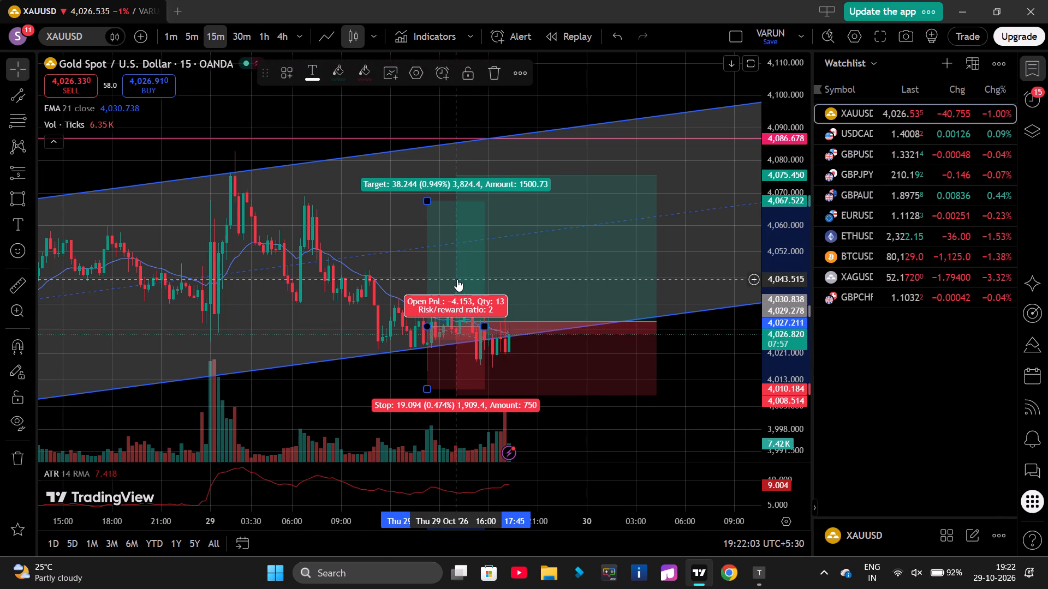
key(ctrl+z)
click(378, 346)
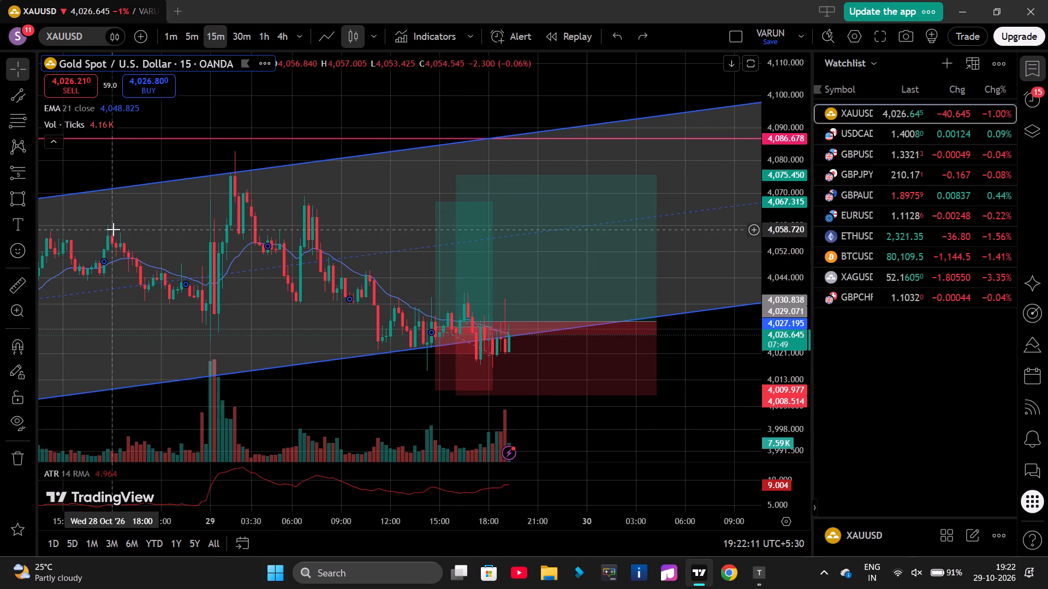
Switch back to the MT5 terminal and review the open XAUUSD and ETHUSD positions.
key(alt+Tab)
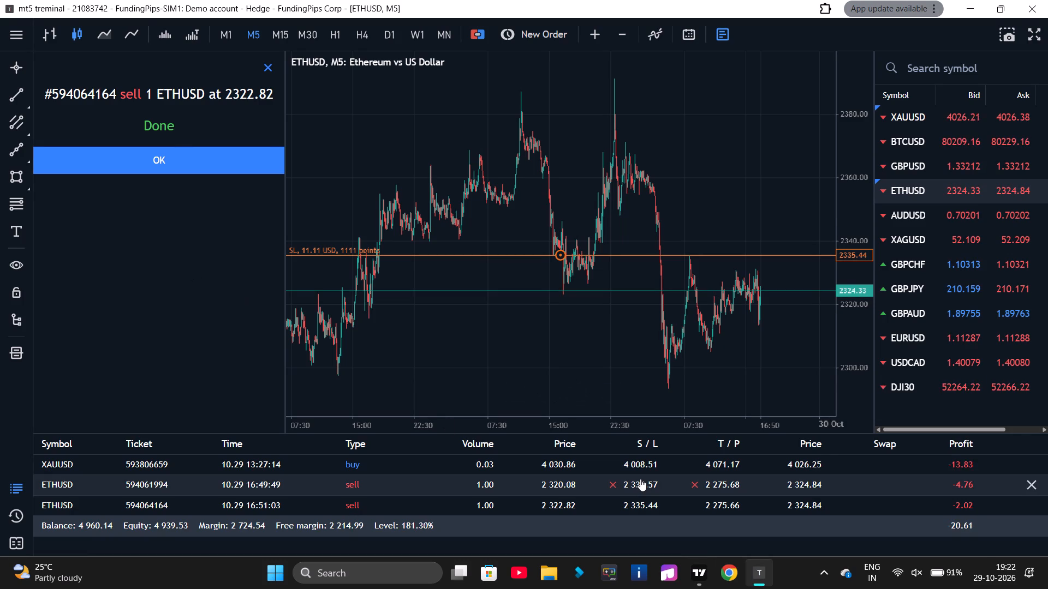
scroll(640, 479, down, 5)
scroll(640, 479, up, 6)
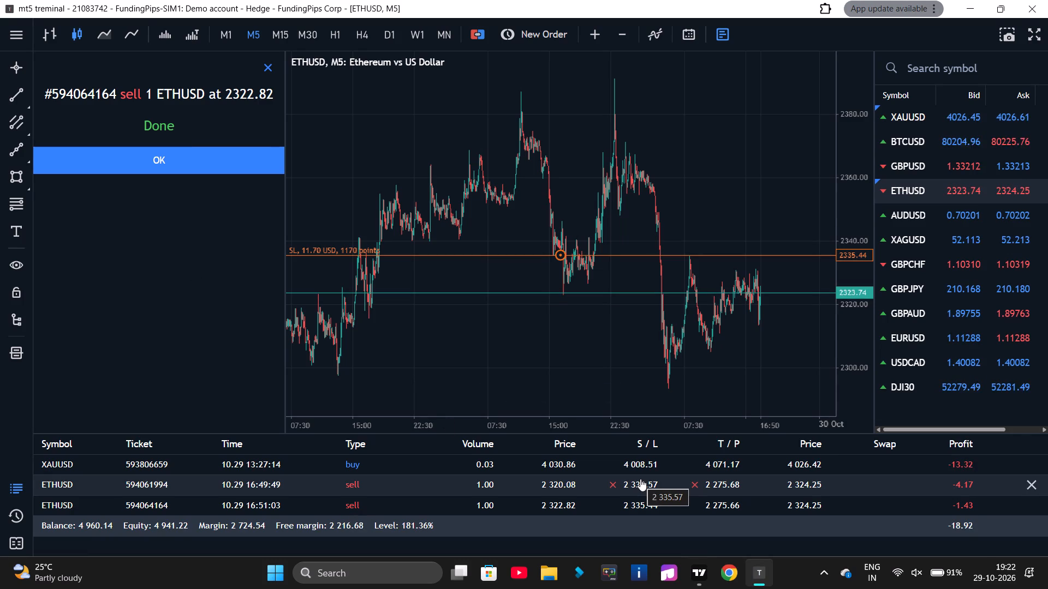
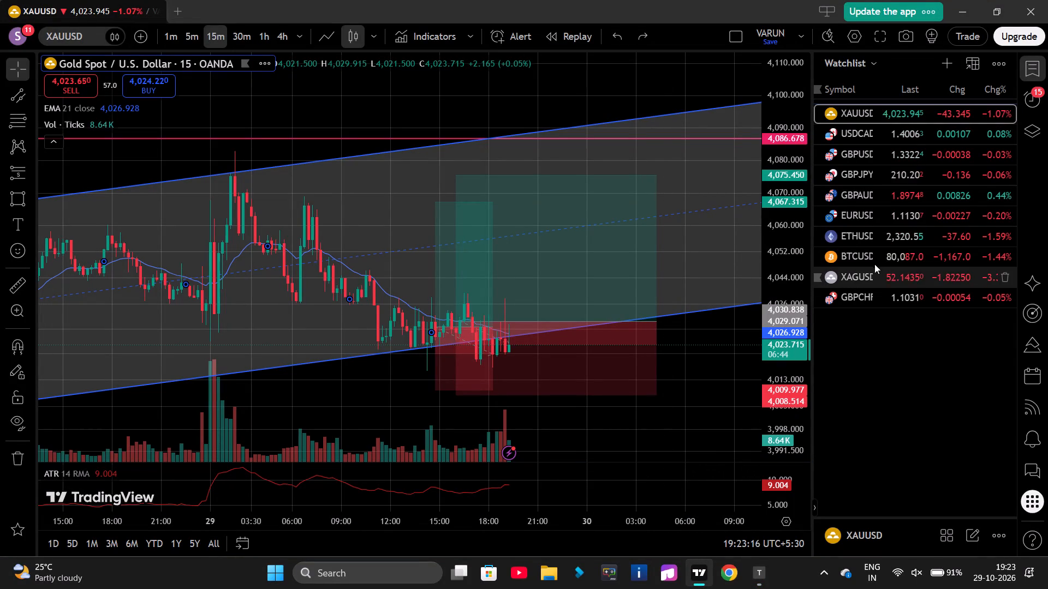
Check the ETHUSD and BTCUSD charts in TradingView, switching to the MT5 terminal to review the open positions.
click(875, 235)
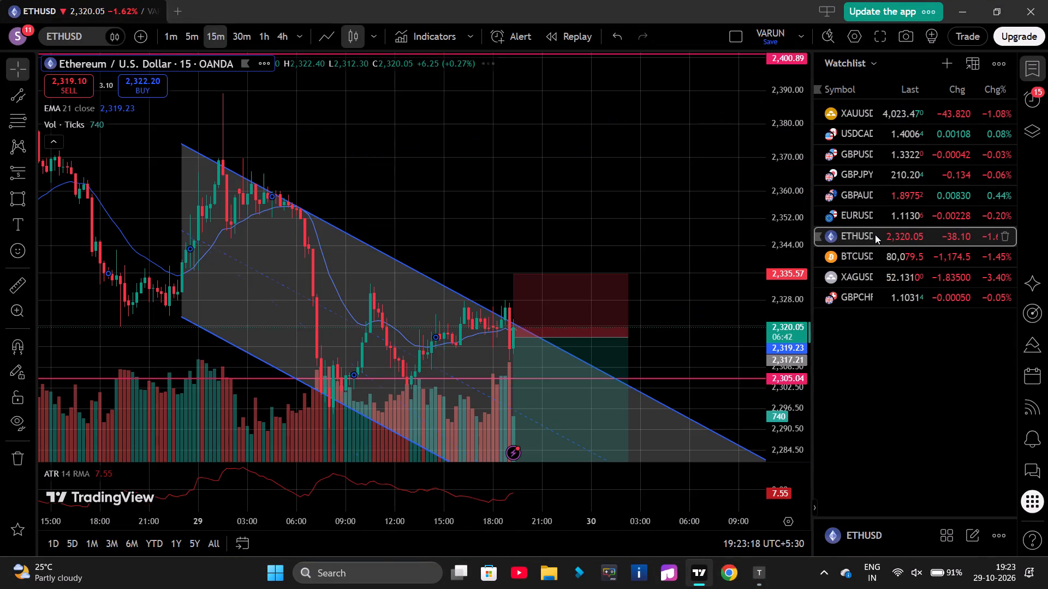
key(alt+Tab)
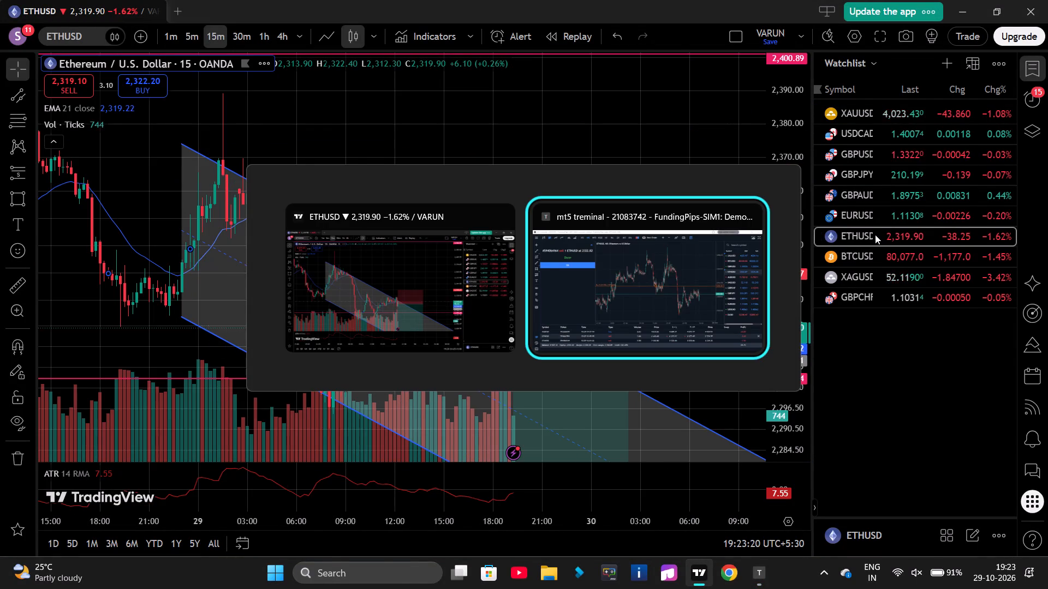
key(alt+Tab)
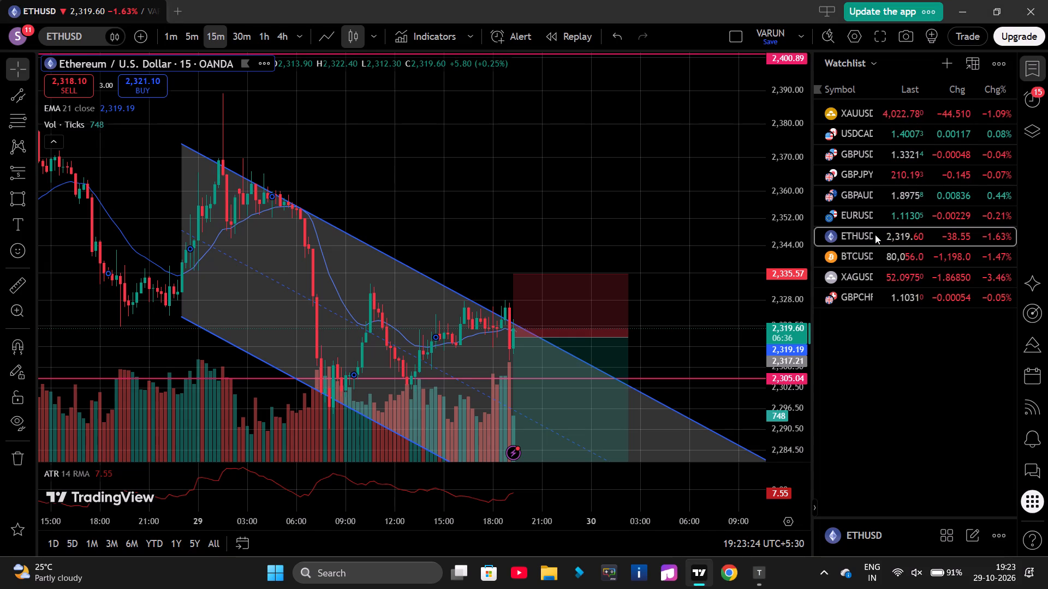
key(alt+Tab)
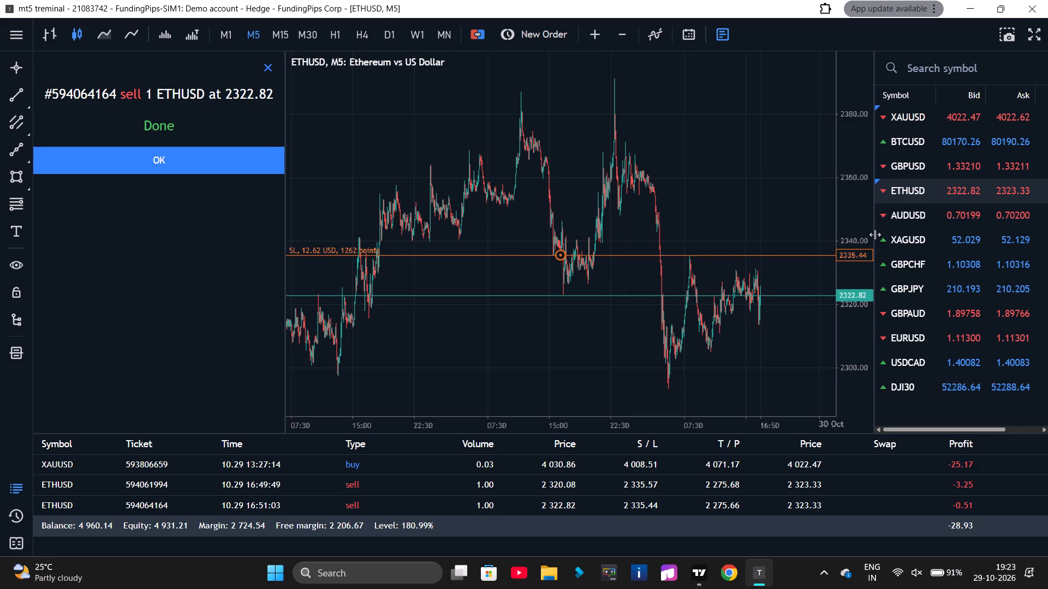
key(alt+Tab)
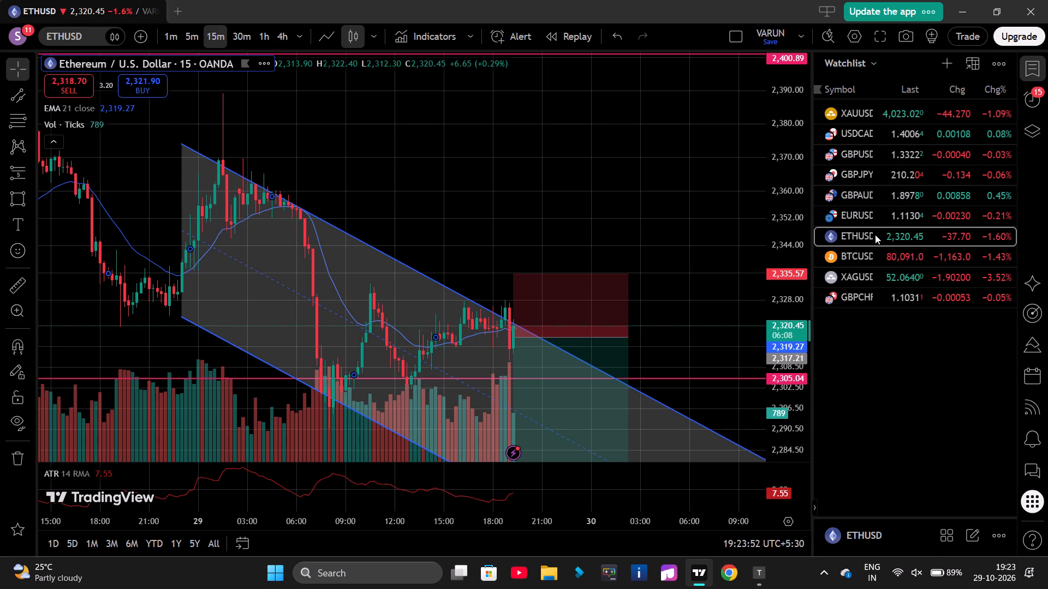
click(878, 255)
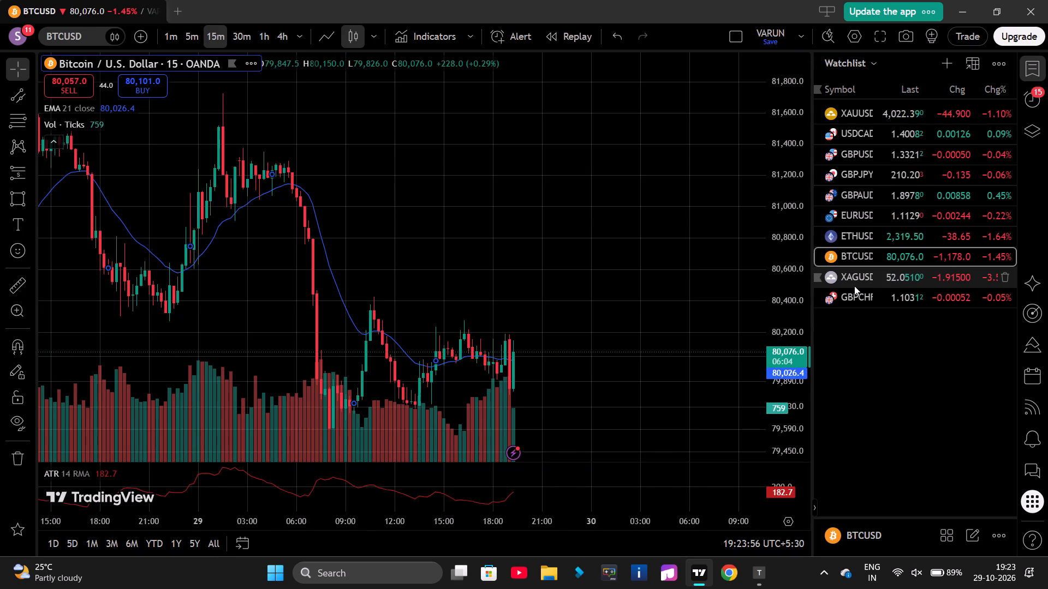
key(alt+Tab)
key(alt+Tab)
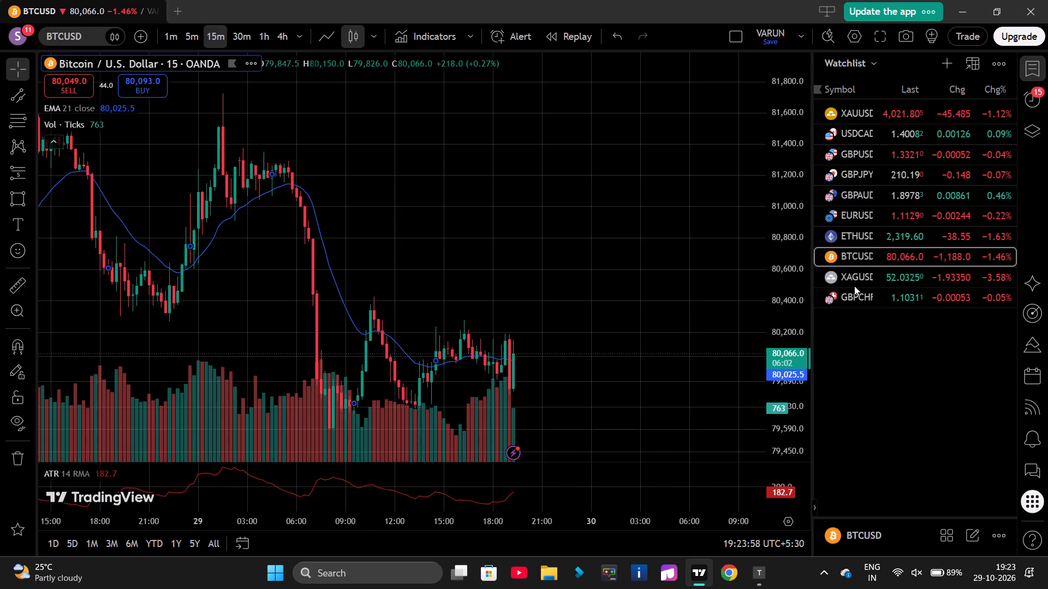
key(alt+Tab)
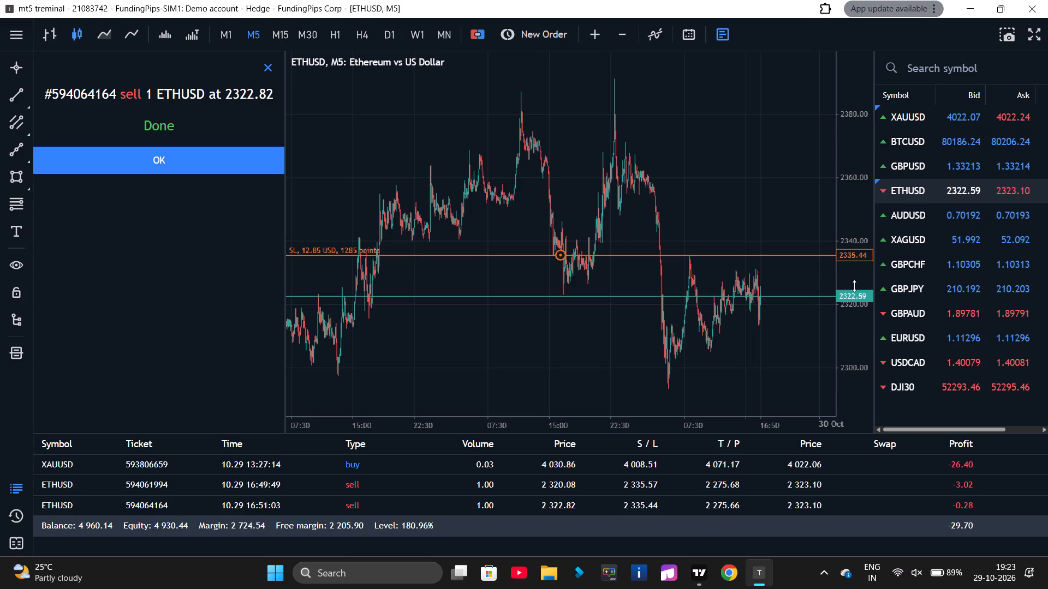
key(alt+Tab)
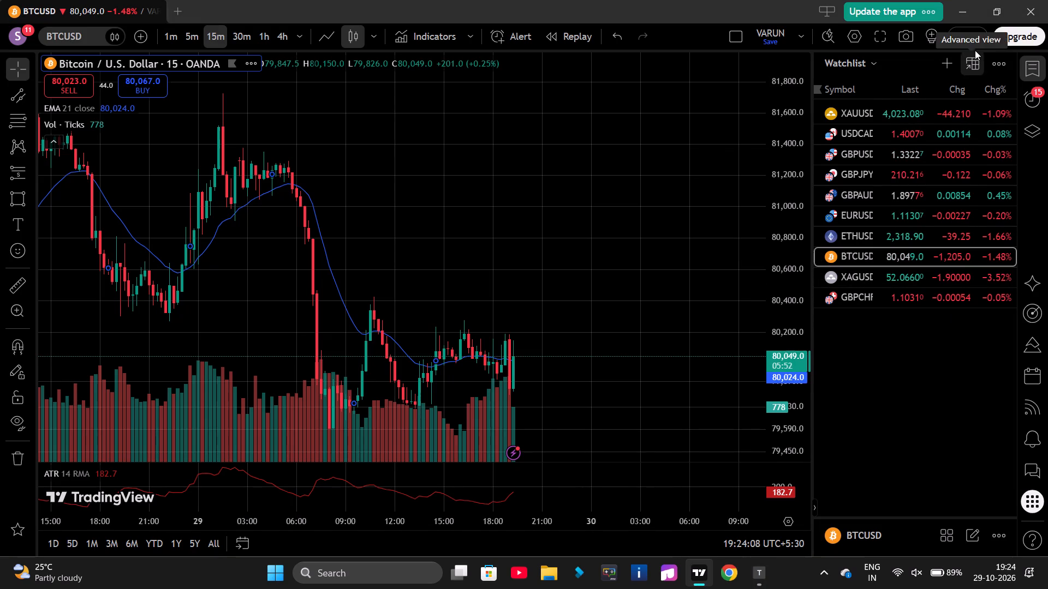
Examine the XAUUSD 15-minute chart's price action around the channel and the two long positions.
click(937, 111)
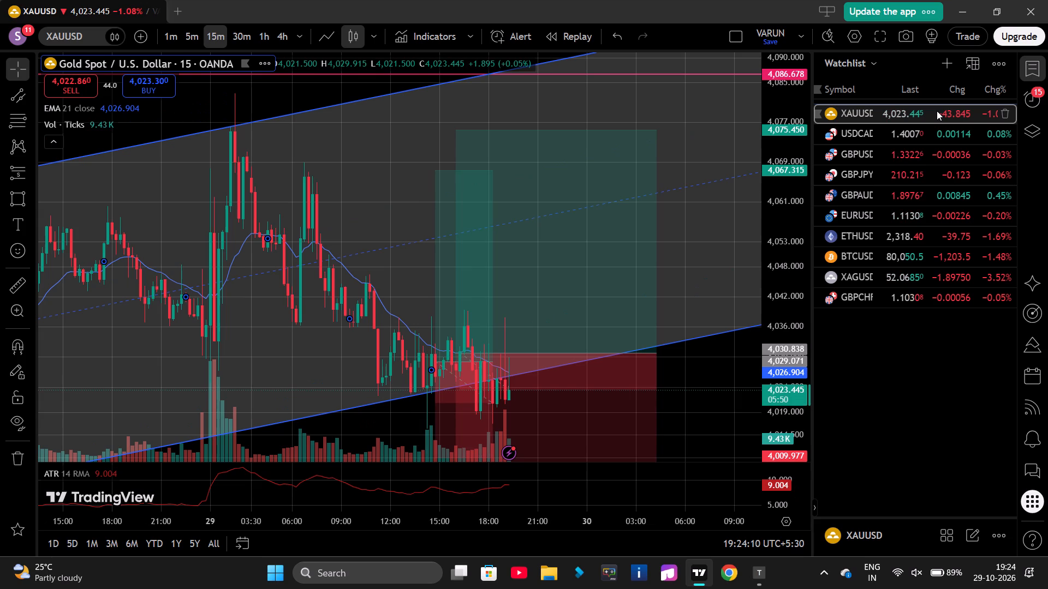
scroll(791, 271, down, 2)
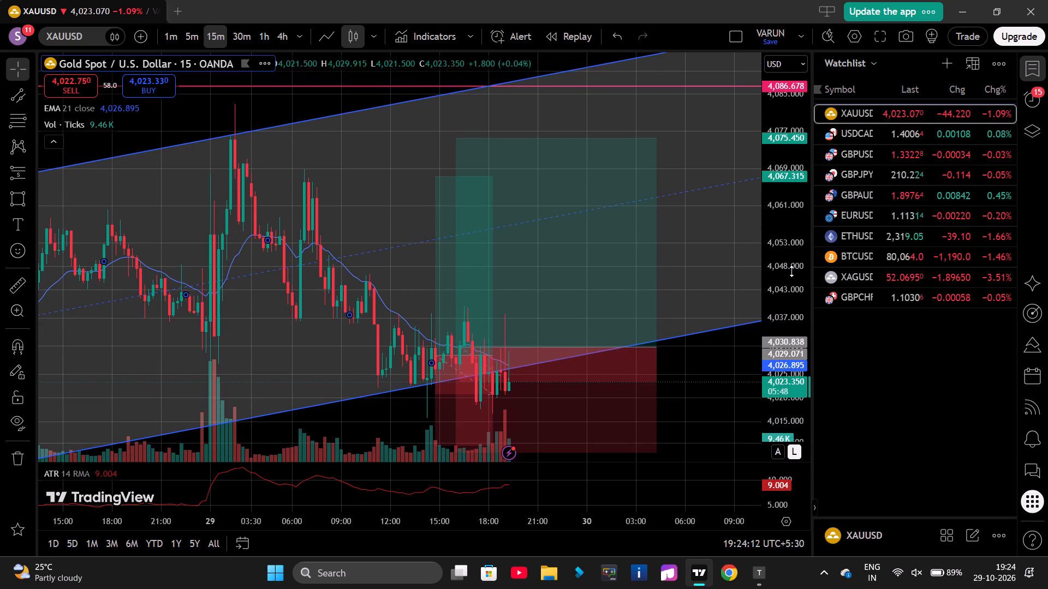
scroll(791, 271, down, 4)
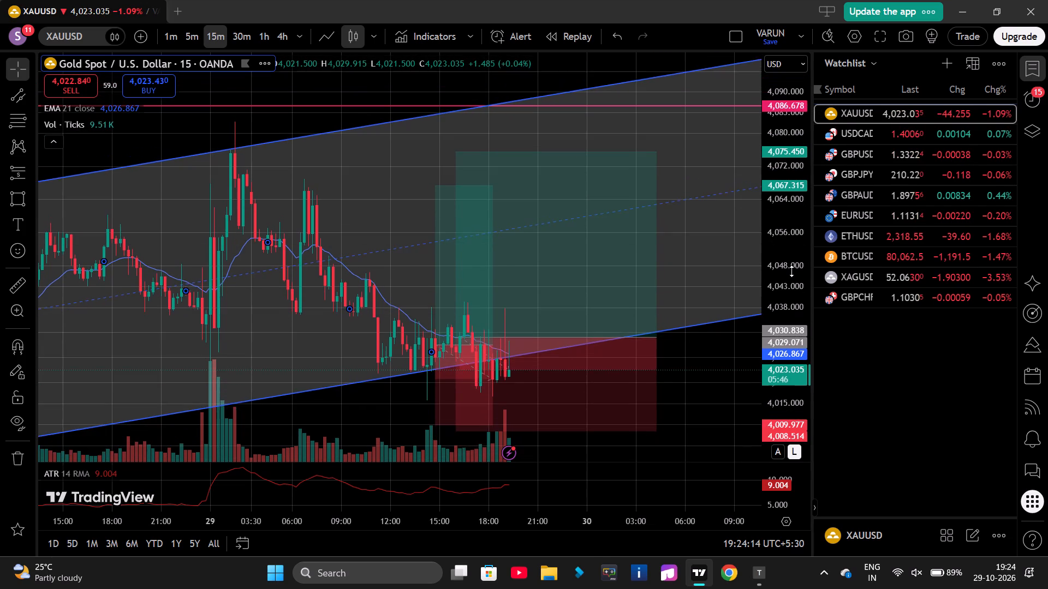
scroll(791, 271, down, 4)
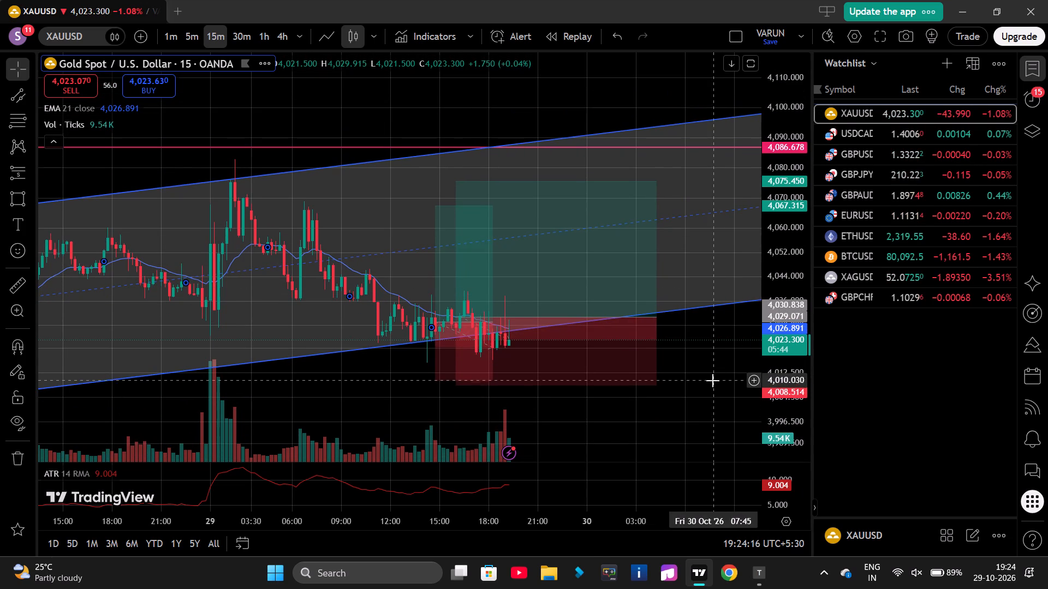
scroll(713, 381, down, 4)
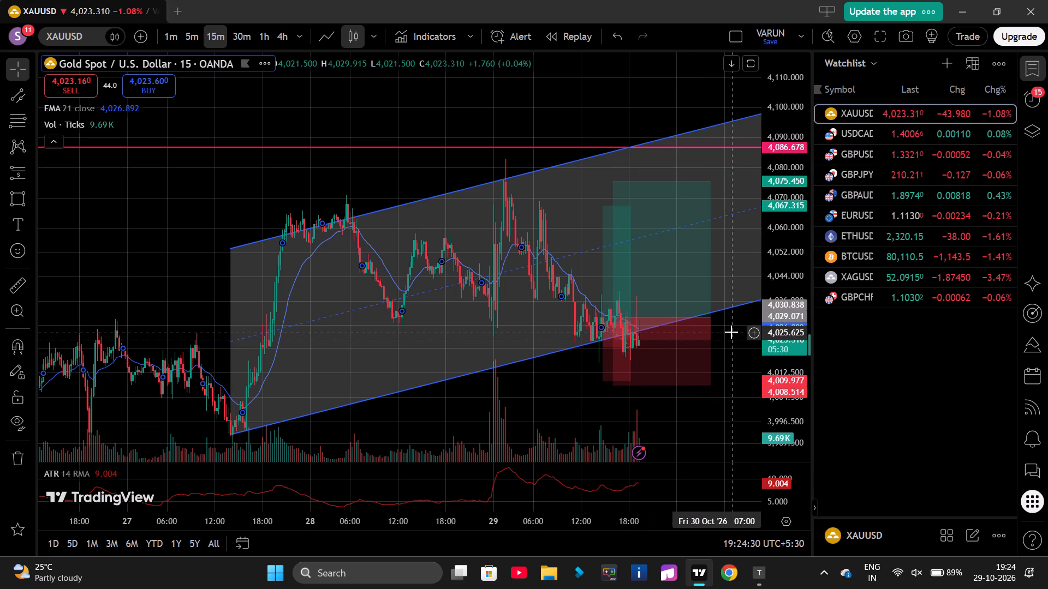
scroll(786, 312, up, 4)
scroll(711, 280, up, 4)
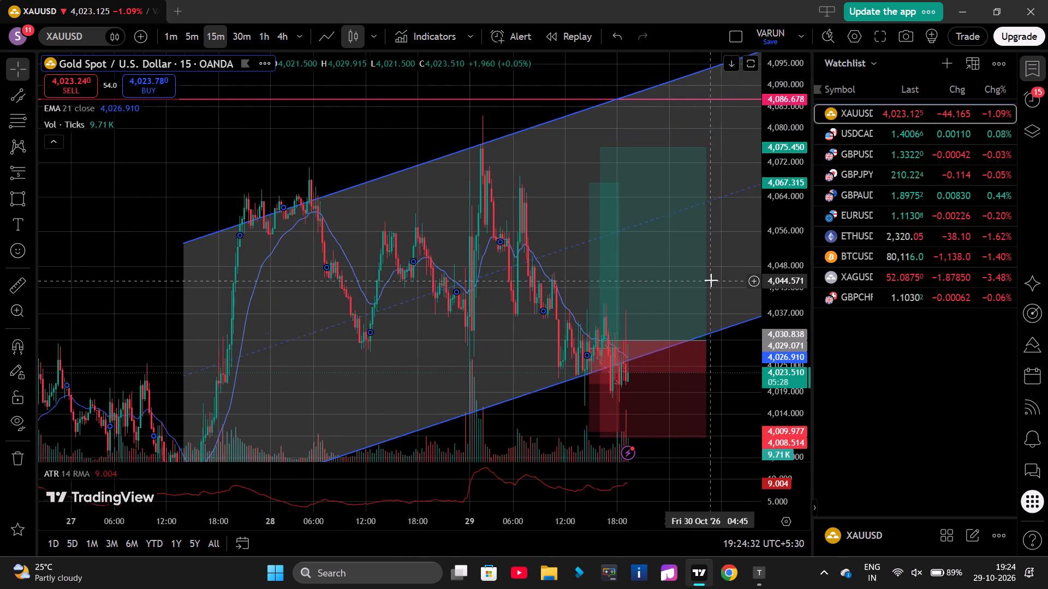
scroll(711, 280, up, 7)
drag(694, 277, 802, 299)
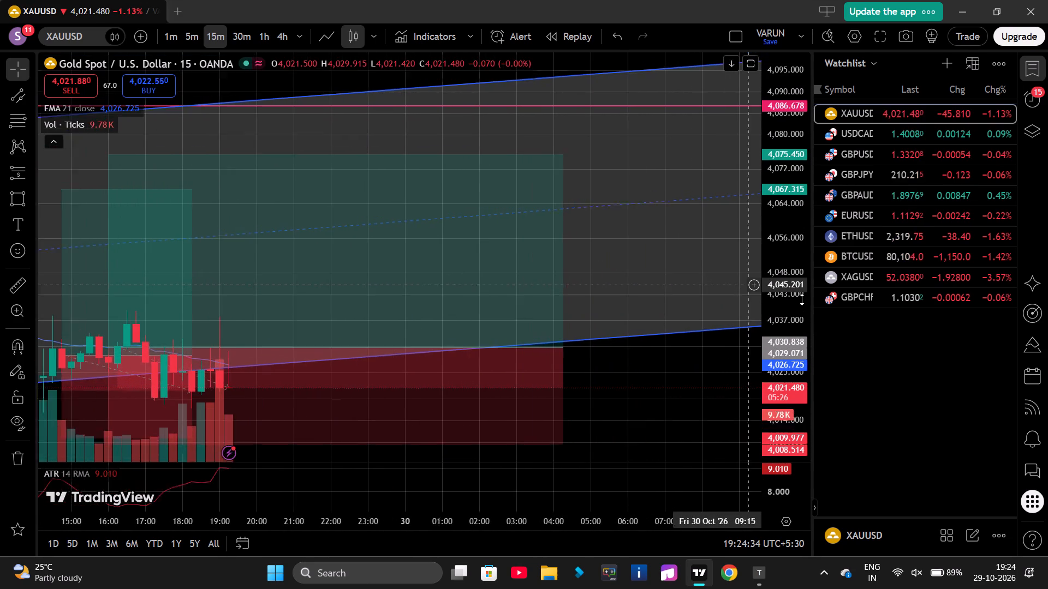
drag(802, 299, 803, 300)
drag(706, 236, 930, 238)
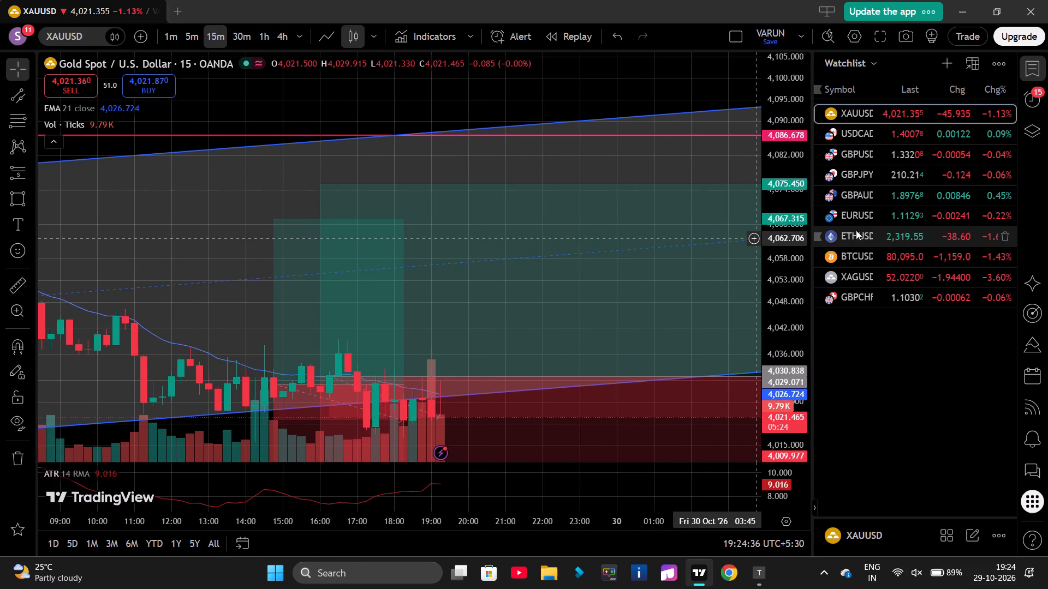
scroll(190, 266, down, 2)
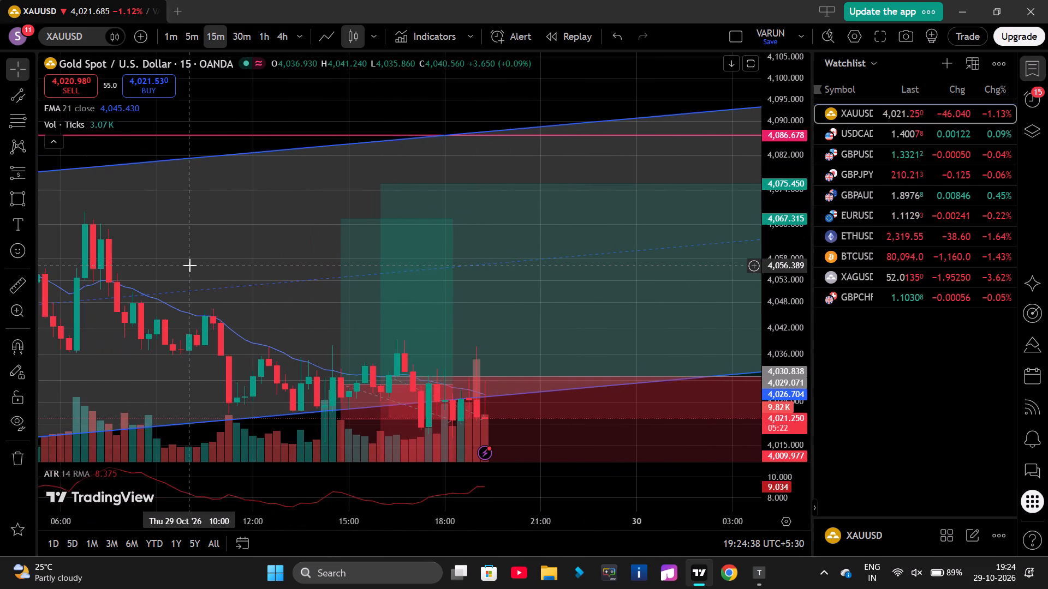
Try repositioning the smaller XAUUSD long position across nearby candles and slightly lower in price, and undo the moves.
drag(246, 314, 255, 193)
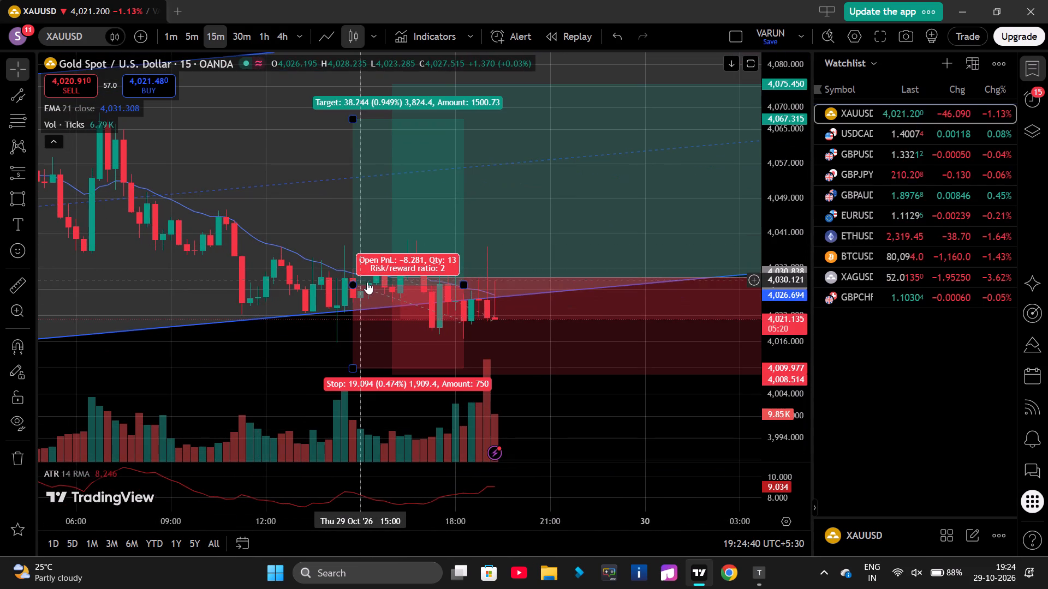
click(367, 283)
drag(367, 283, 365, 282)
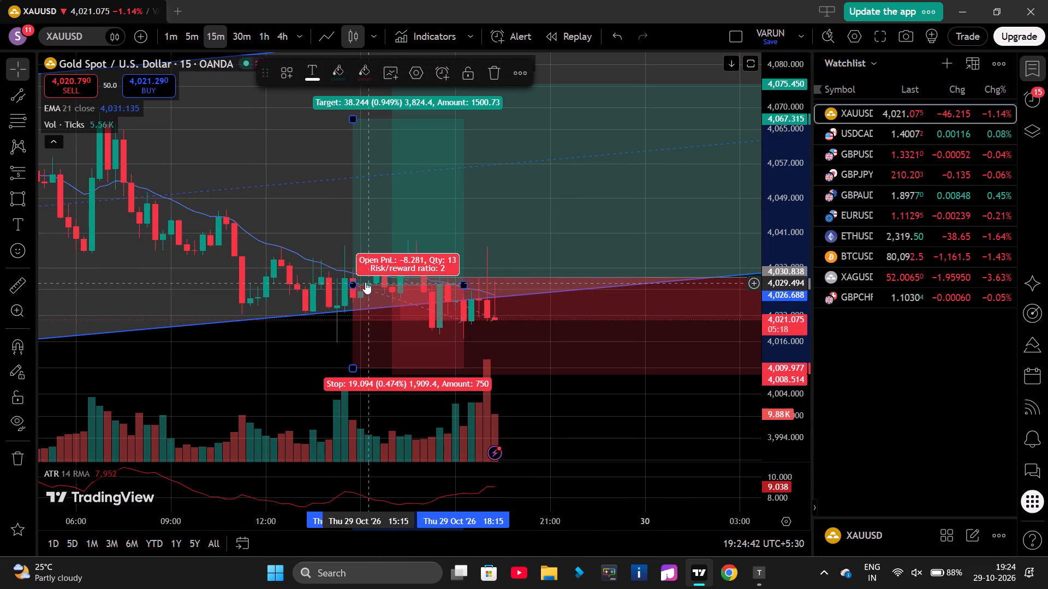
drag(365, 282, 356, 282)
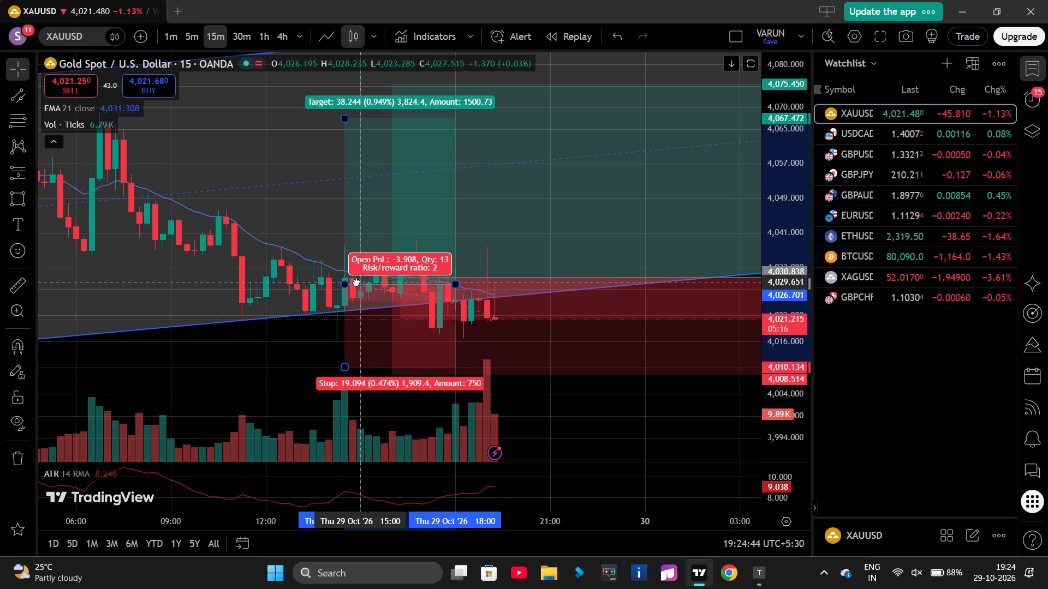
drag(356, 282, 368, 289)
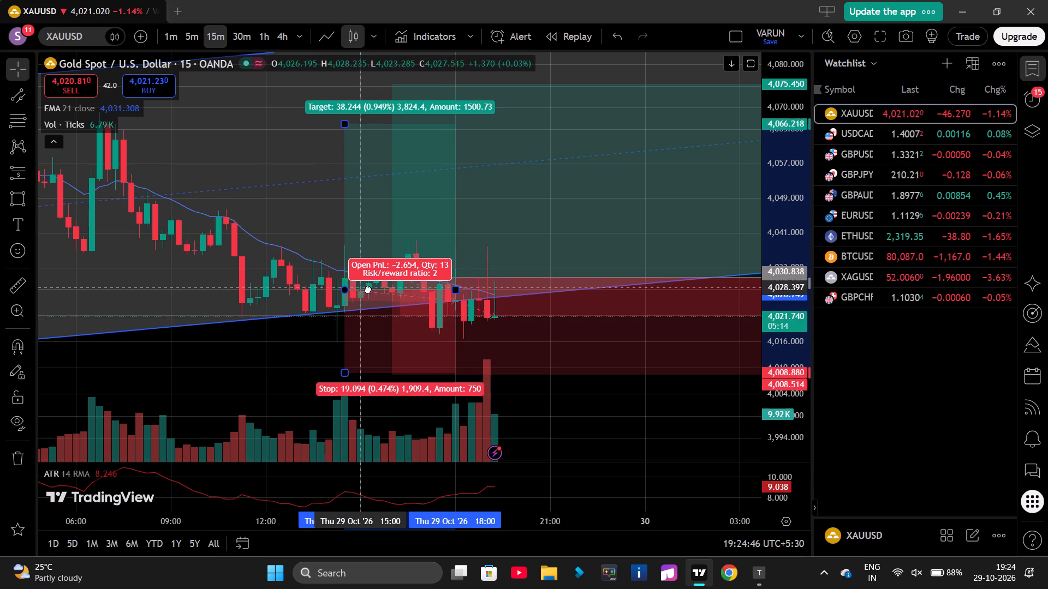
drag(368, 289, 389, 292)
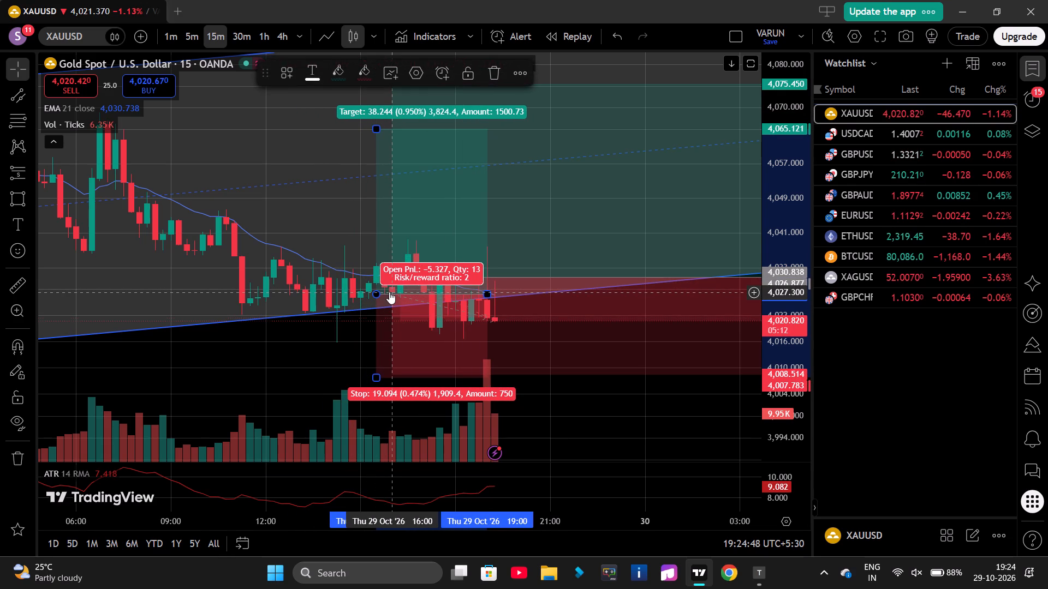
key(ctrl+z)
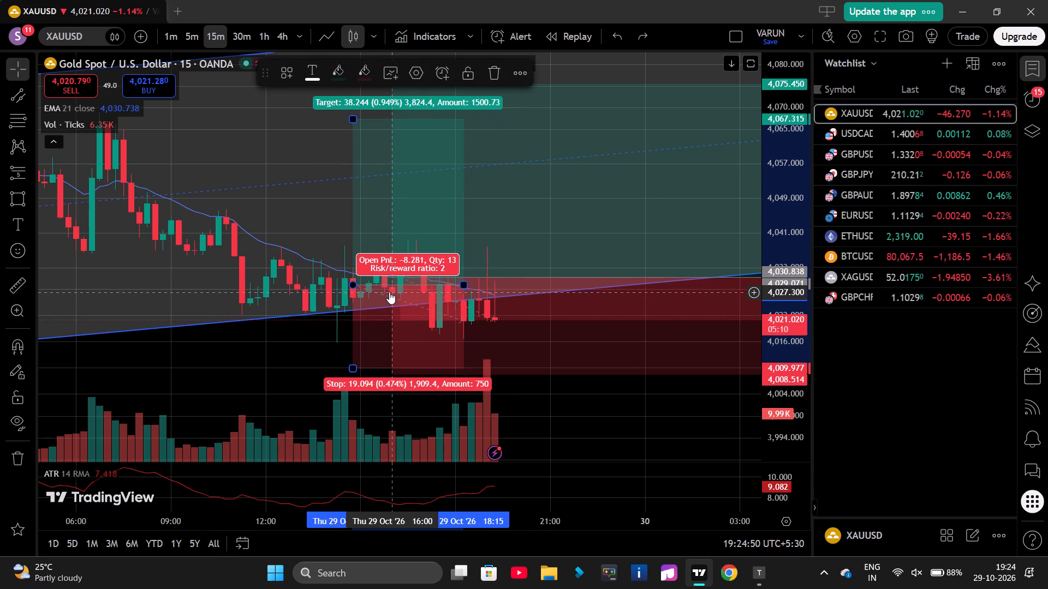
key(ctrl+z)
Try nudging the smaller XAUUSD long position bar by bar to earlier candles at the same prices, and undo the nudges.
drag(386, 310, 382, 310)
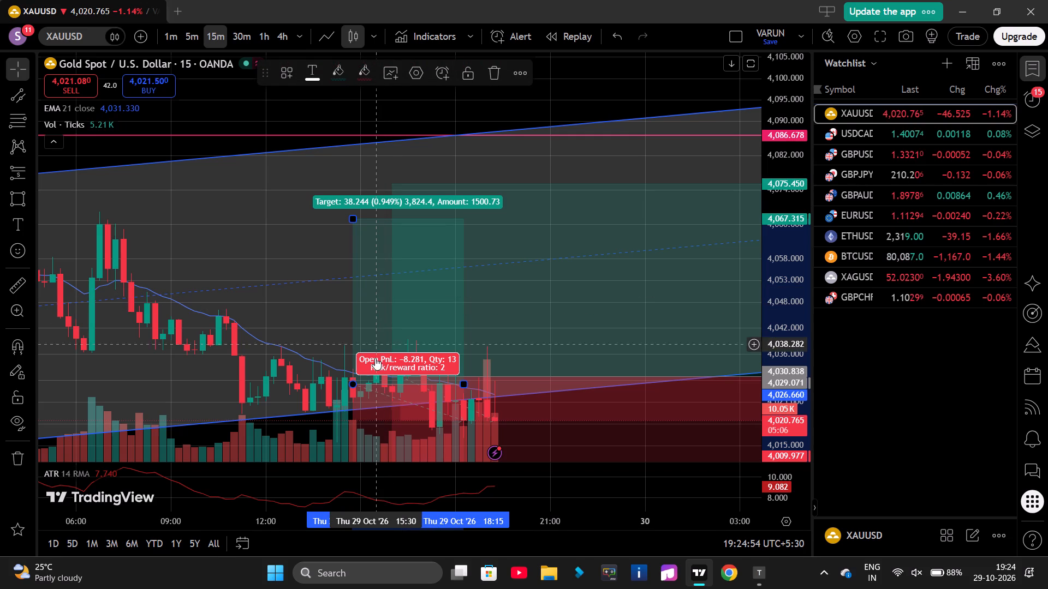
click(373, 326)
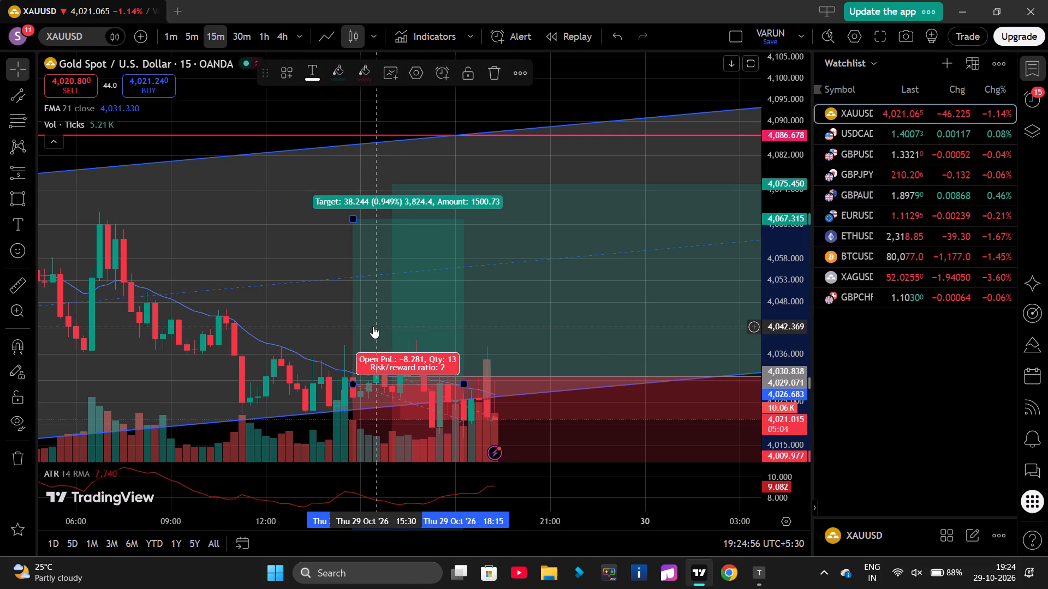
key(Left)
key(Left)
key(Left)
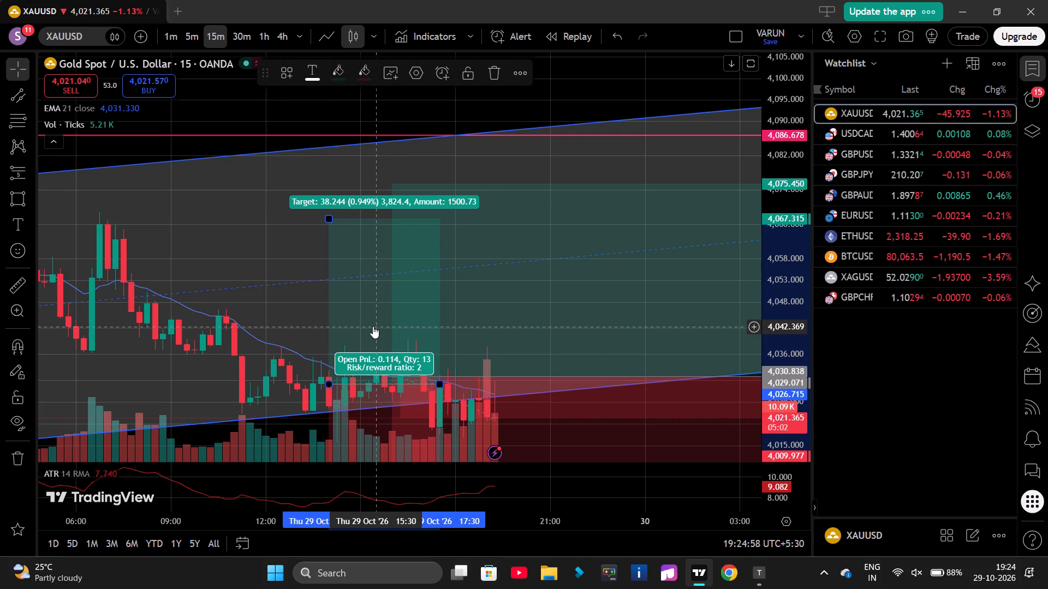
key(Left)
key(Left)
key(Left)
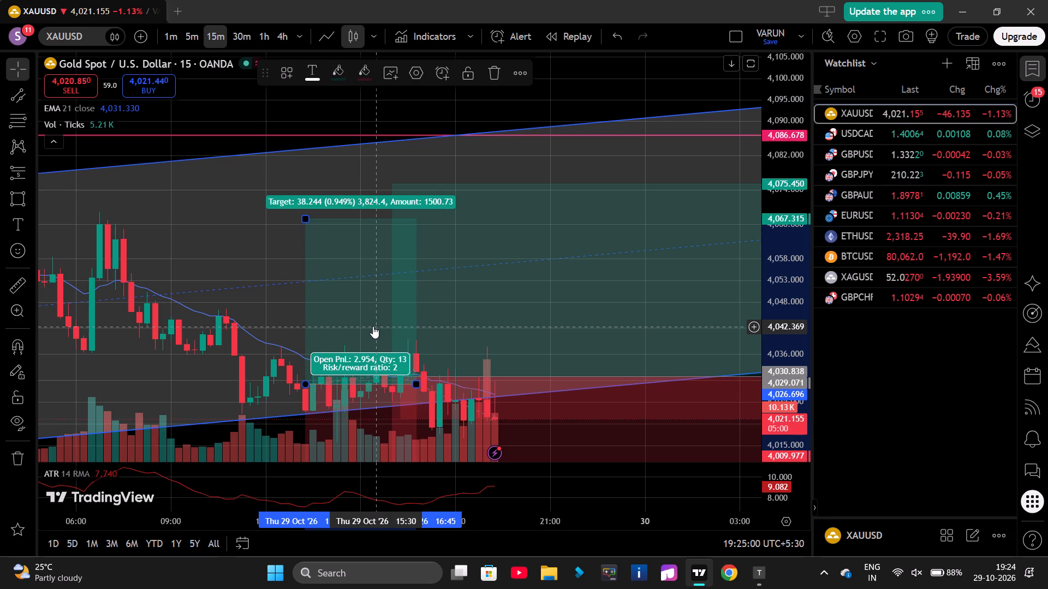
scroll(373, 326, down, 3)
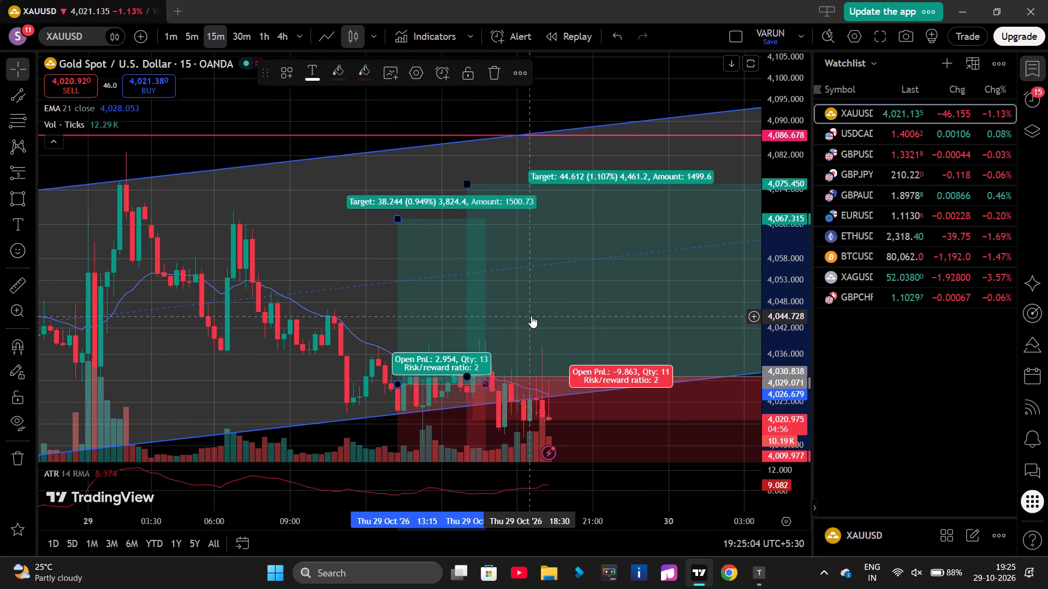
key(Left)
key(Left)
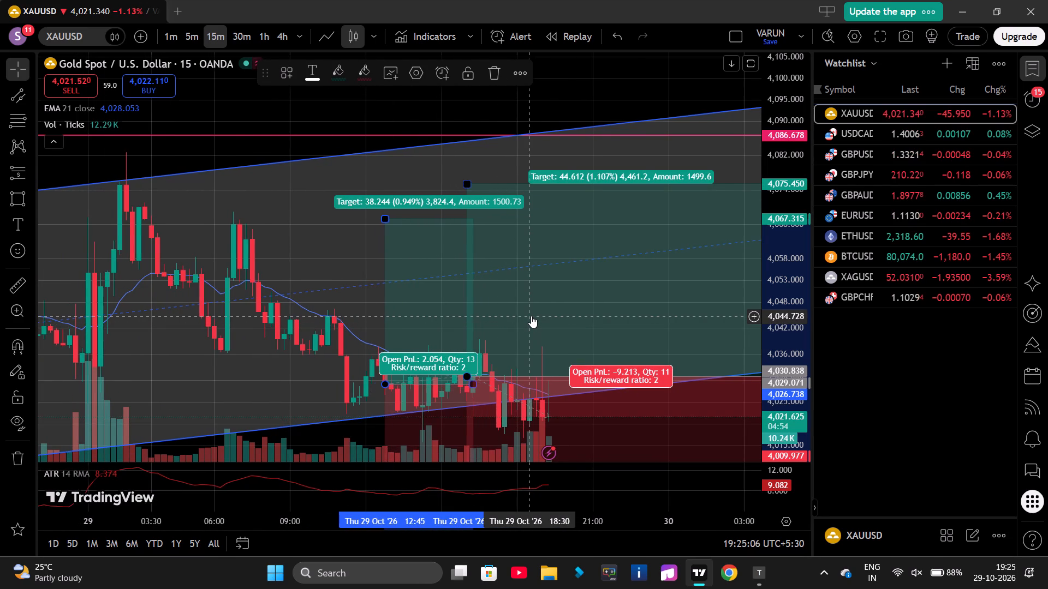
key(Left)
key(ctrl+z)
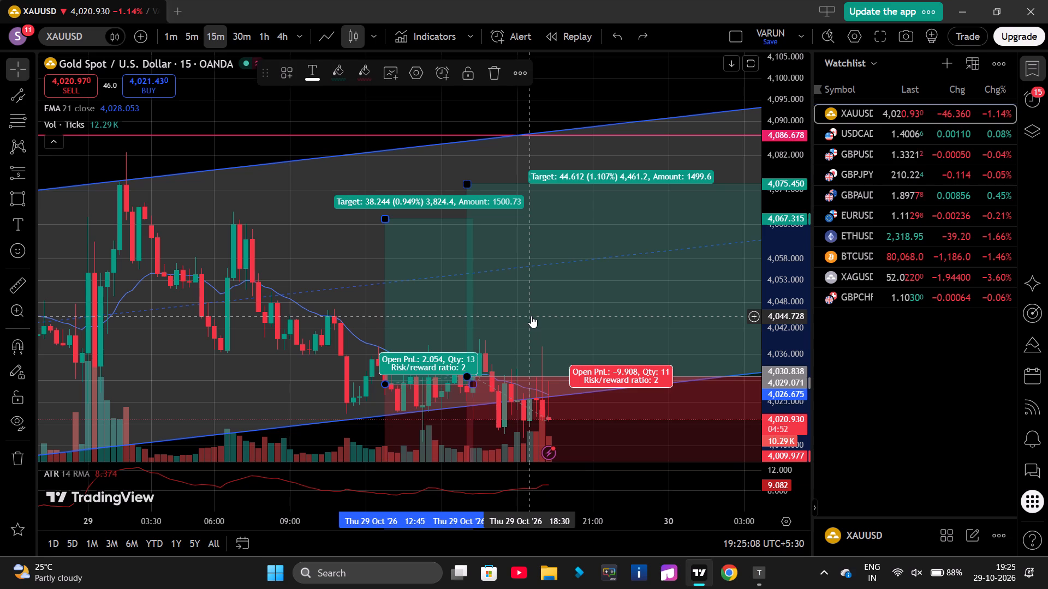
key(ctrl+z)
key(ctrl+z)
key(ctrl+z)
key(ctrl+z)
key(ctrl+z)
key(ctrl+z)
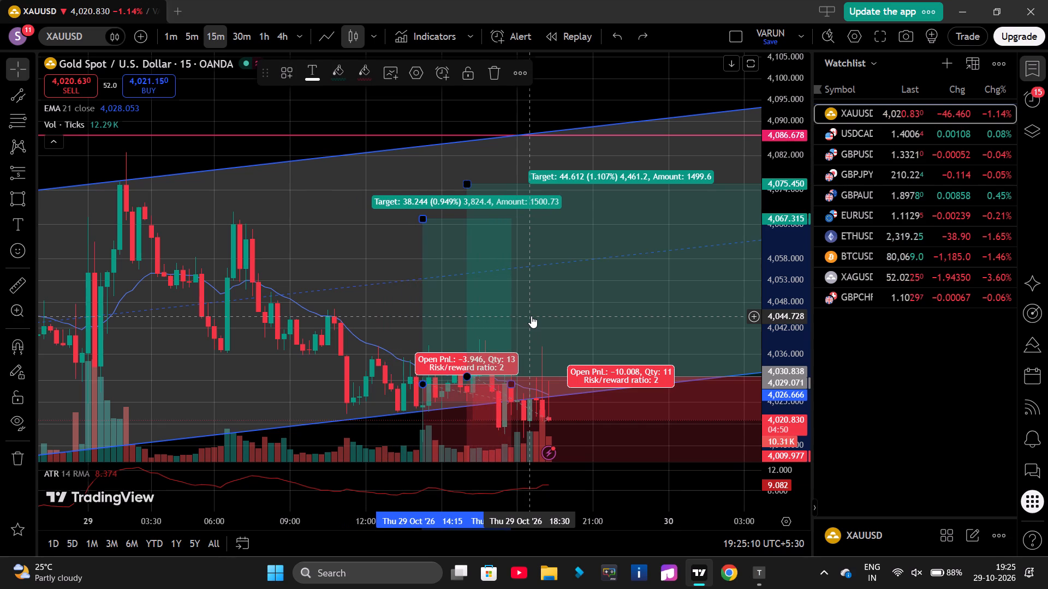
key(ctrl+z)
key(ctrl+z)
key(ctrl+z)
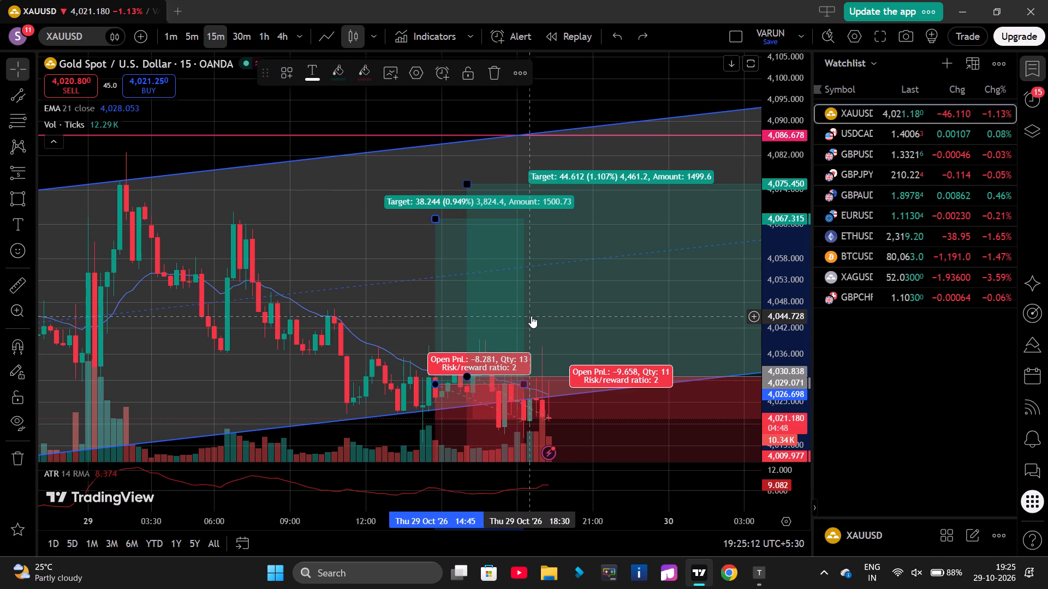
Shift the smaller XAUUSD long position to earlier candles at unchanged prices so it ends at 06:45 on 29 Oct, and deselect it.
key(Left)
key(Left)
key(Left)
key(Left)
key(Left)
key(Left)
key(Left)
key(Left)
key(Left)
key(Left)
key(Left)
key(Left)
key(Left)
key(Left)
key(Left)
key(Left)
key(Left)
key(Left)
key(Left)
key(Left)
key(Left)
key(Left)
key(Left)
key(Left)
key(Left)
key(Left)
key(Left)
key(Left)
key(Left)
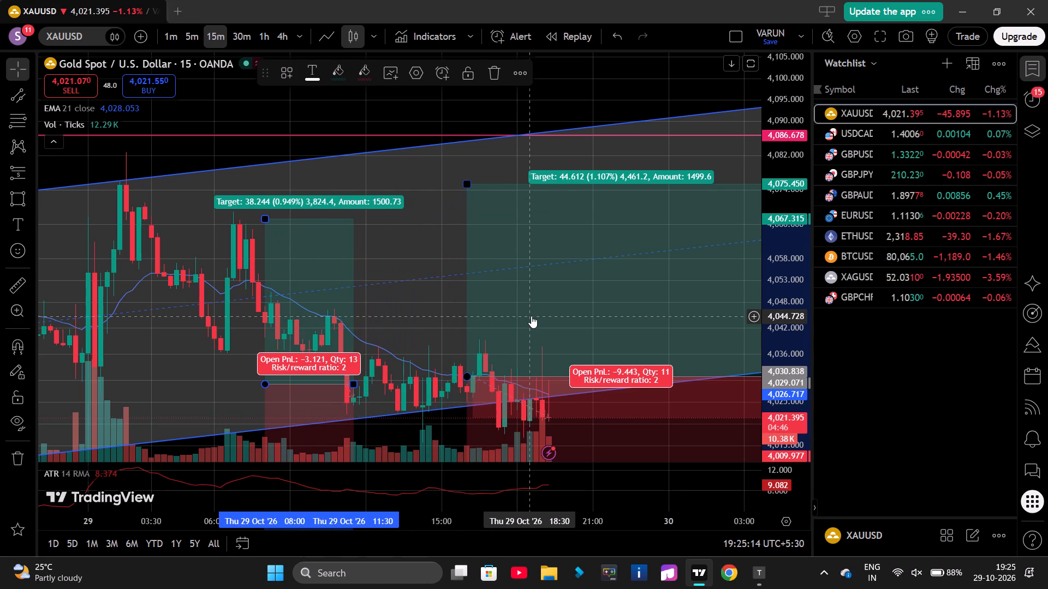
key(Left)
key(Left)
key(Left)
key(Left)
key(Left)
key(Left)
key(Left)
key(Left)
key(Left)
key(Left)
key(Left)
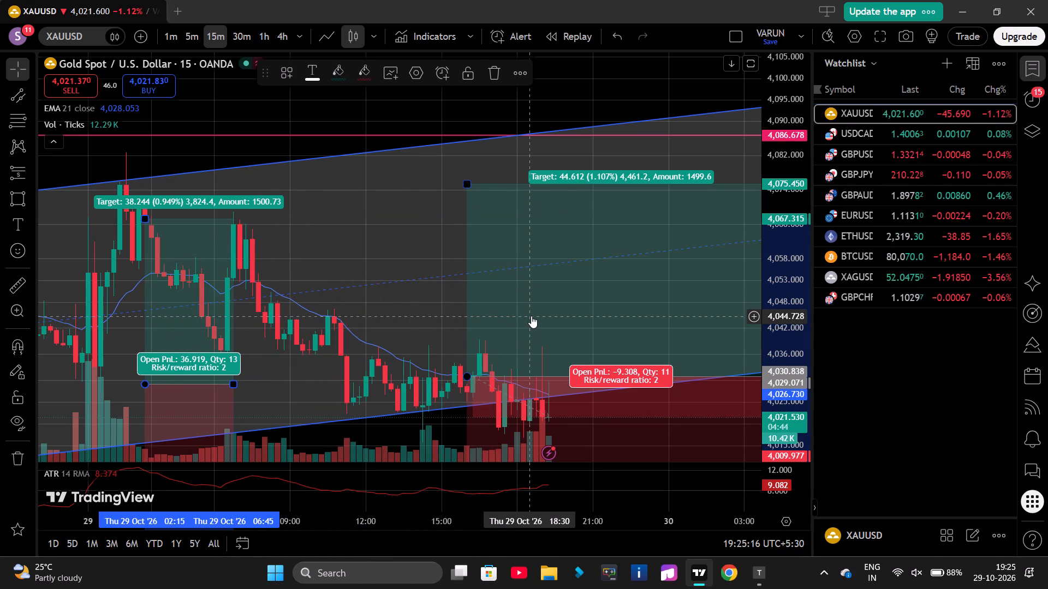
click(424, 207)
Lock the larger XAUUSD long position with the 4,075.450 target against changes on the chart.
click(569, 260)
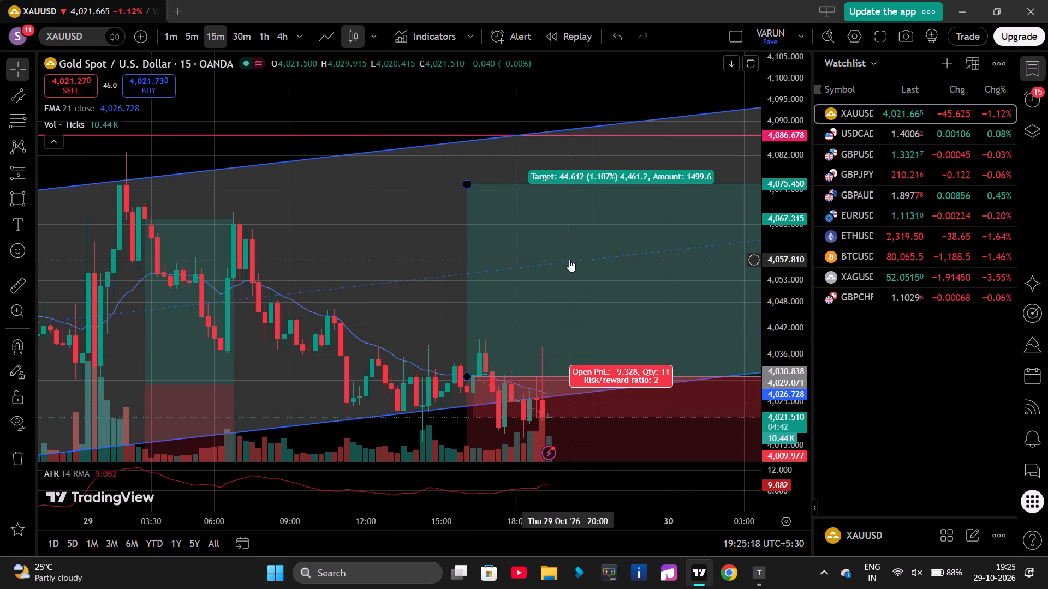
drag(466, 80, 502, 76)
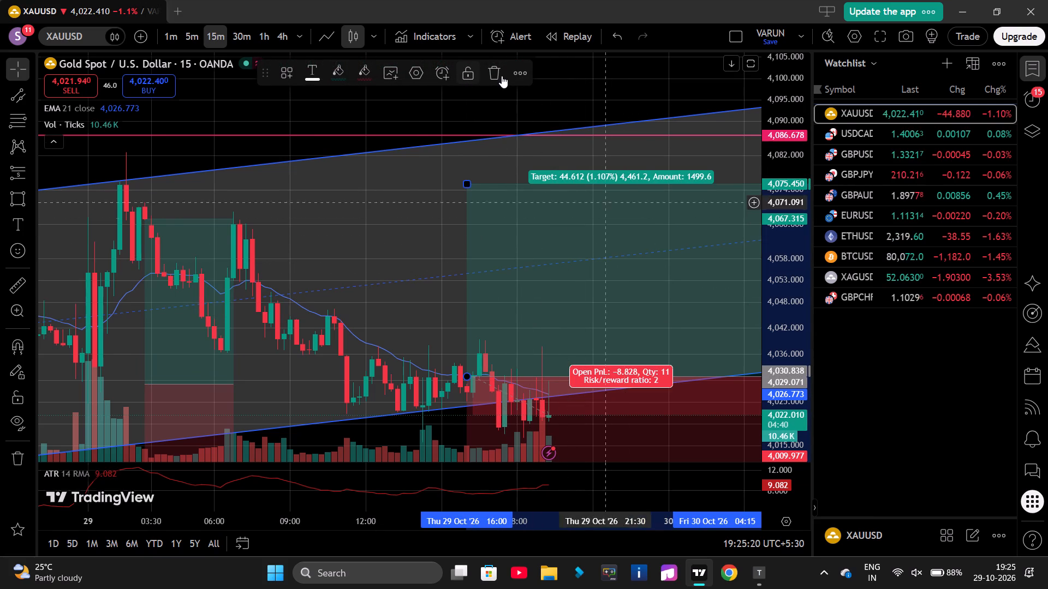
drag(502, 76, 473, 73)
click(473, 73)
click(473, 73)
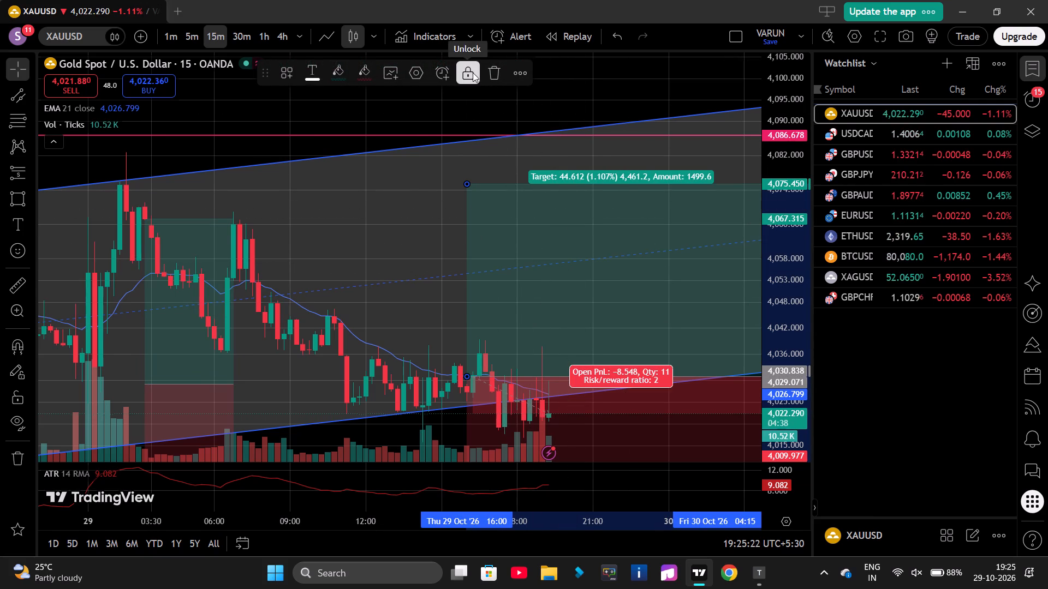
drag(598, 250, 455, 167)
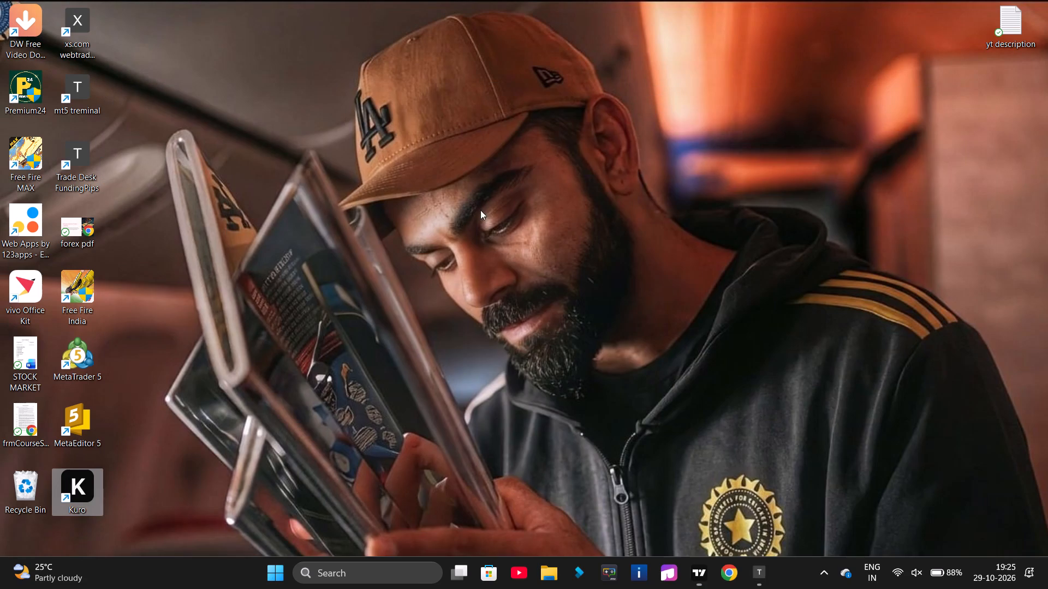
Launch Kuro from the desktop.
double_click(76, 483)
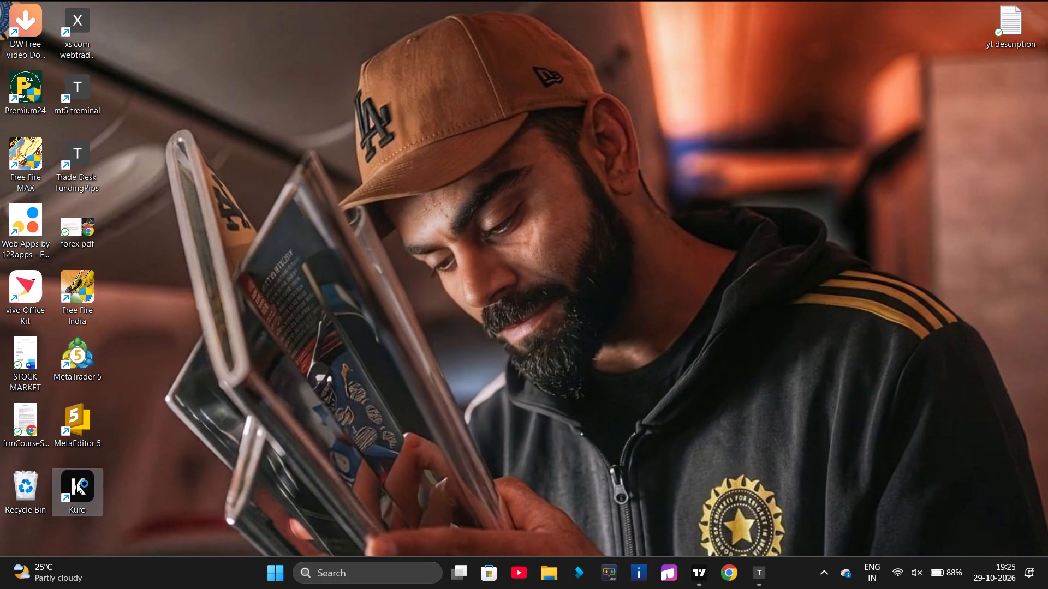
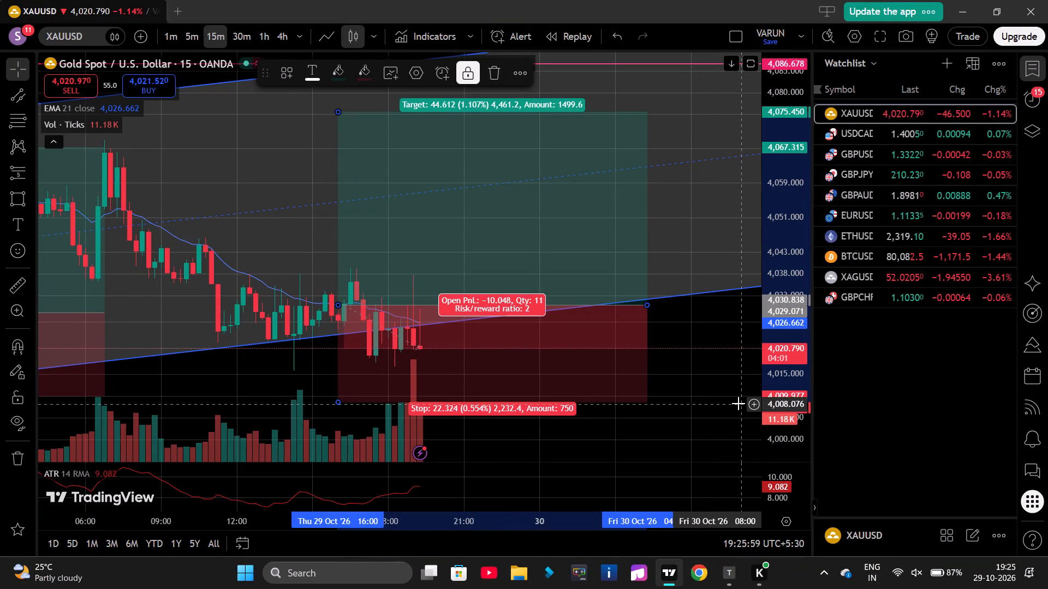
Examine the 15-minute charts of XAUUSD, USDCAD, GBPUSD, GBPJPY and GBPAUD, comparing price with the drawn channels and horizontal levels.
click(659, 464)
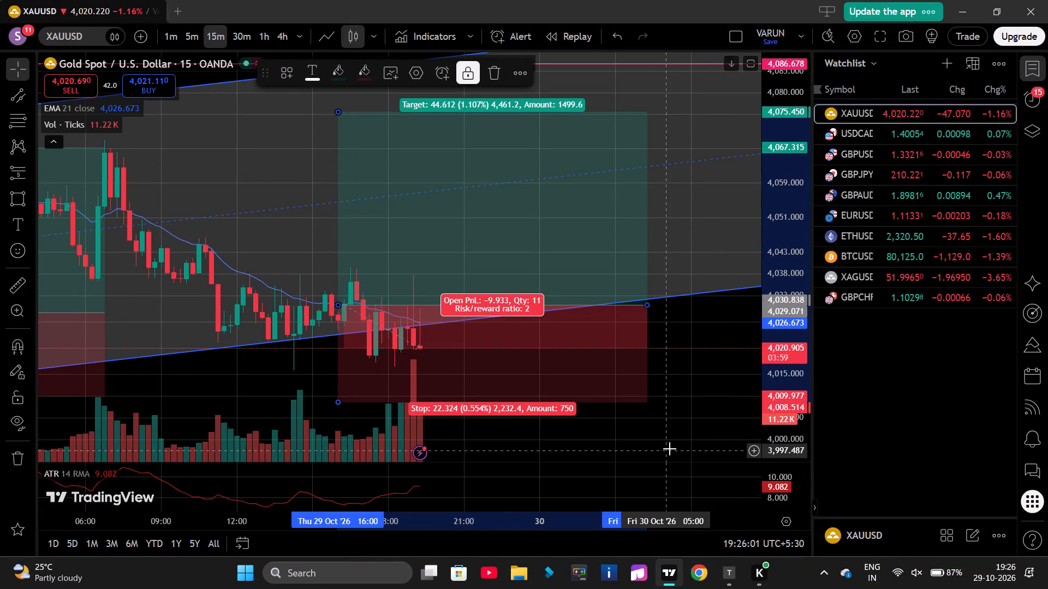
scroll(713, 324, down, 3)
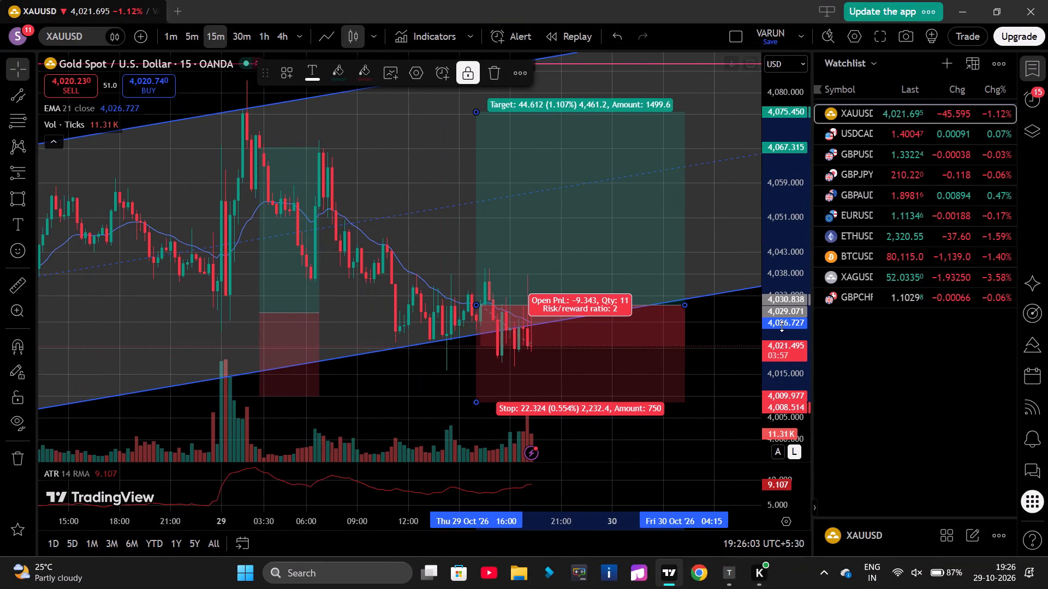
click(876, 134)
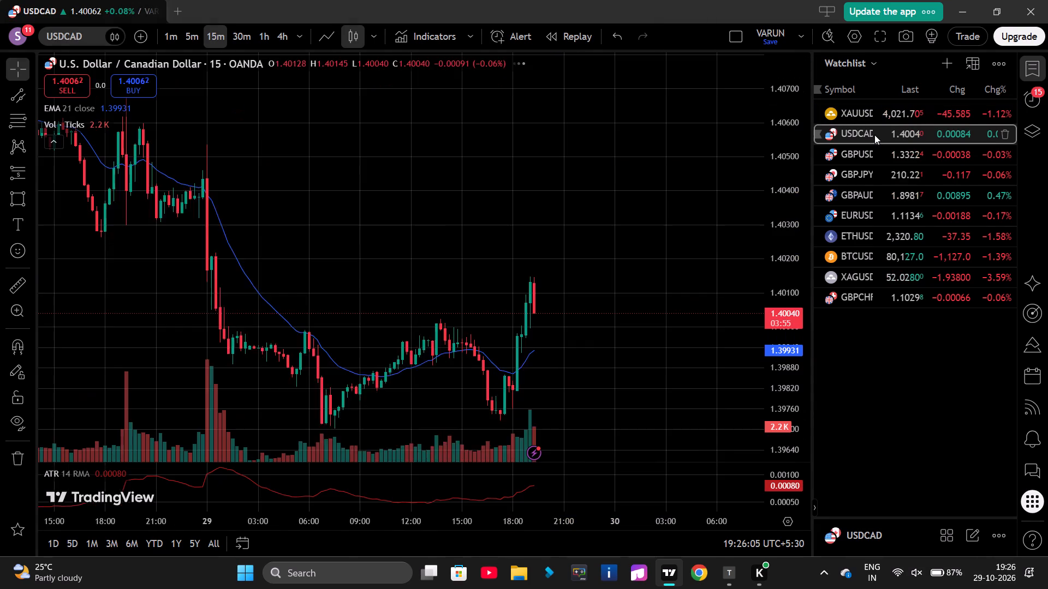
scroll(787, 333, down, 3)
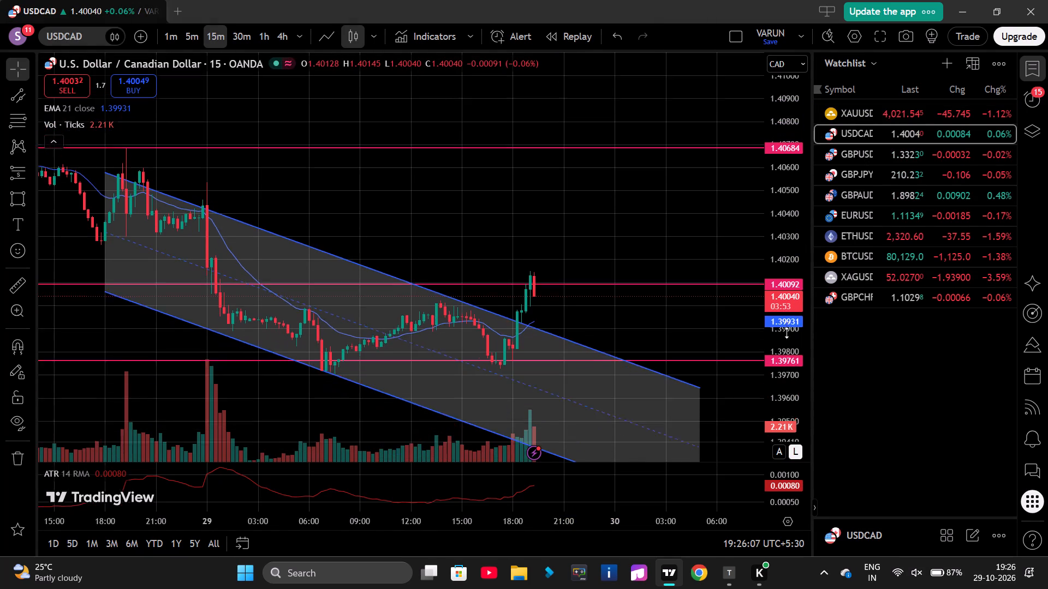
click(886, 157)
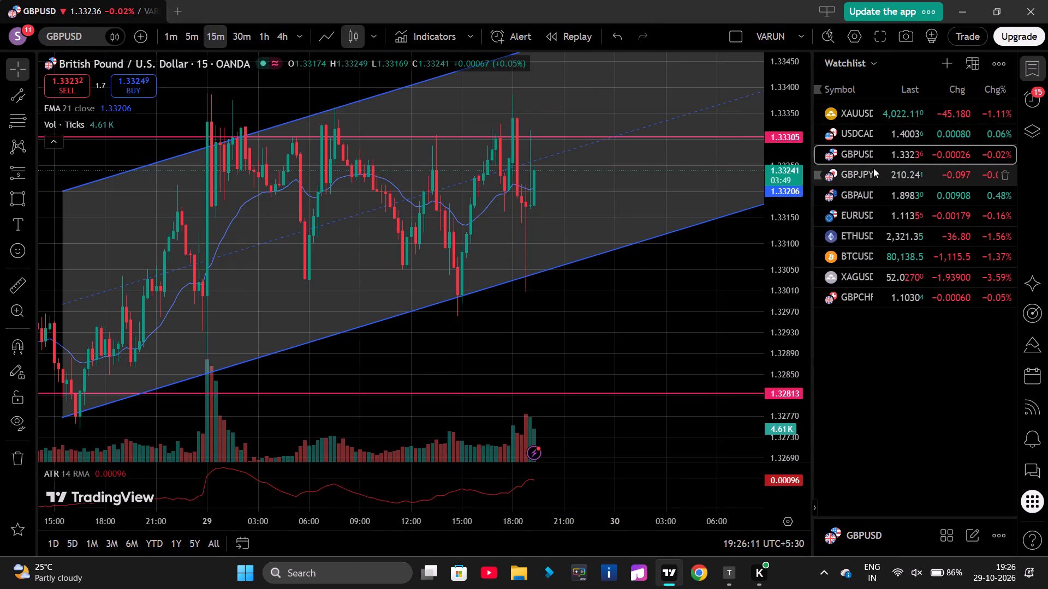
click(873, 168)
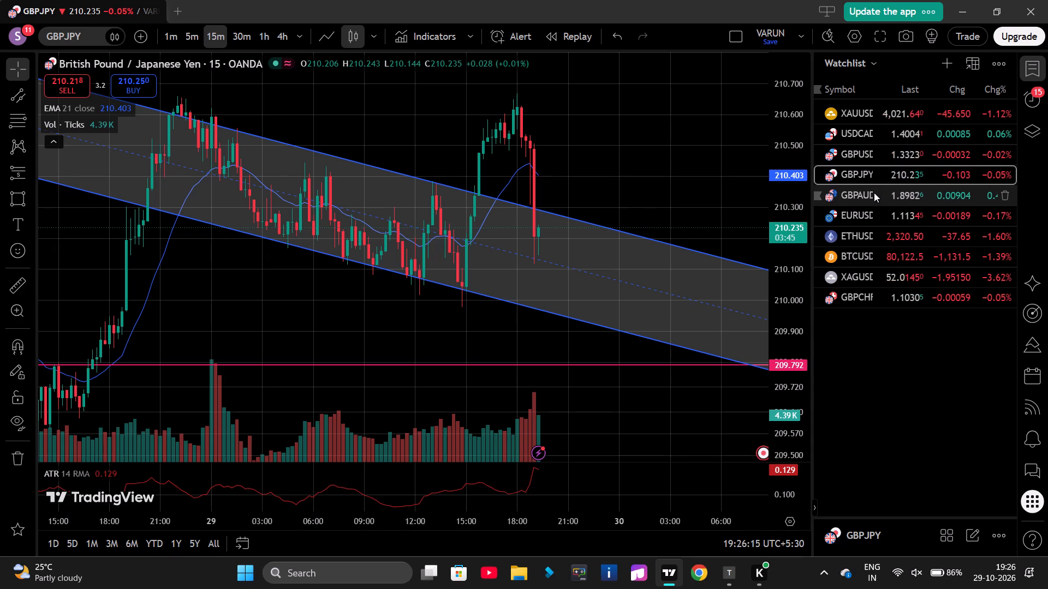
click(874, 193)
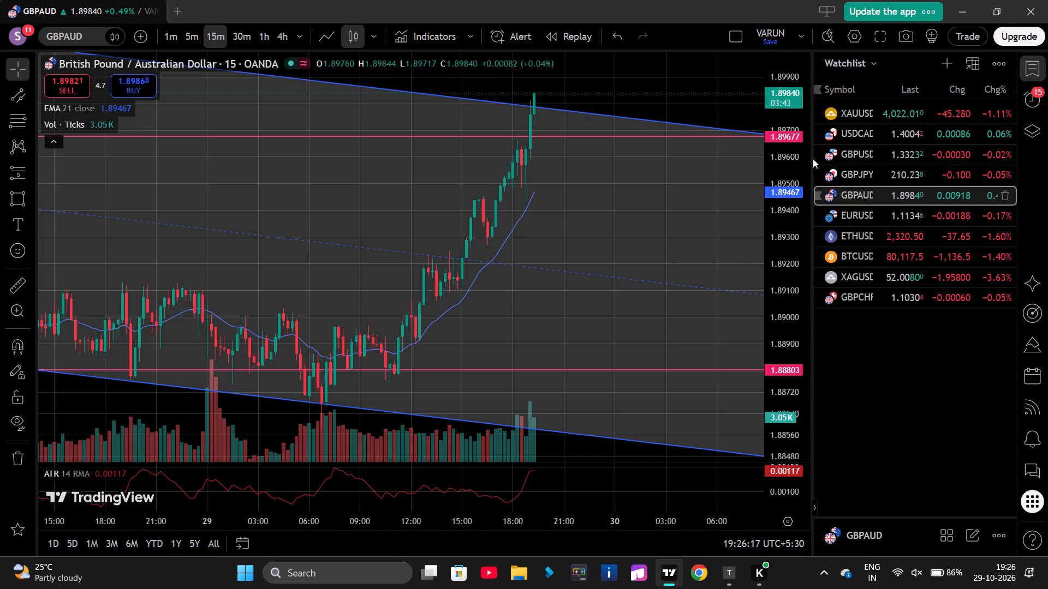
scroll(764, 223, down, 2)
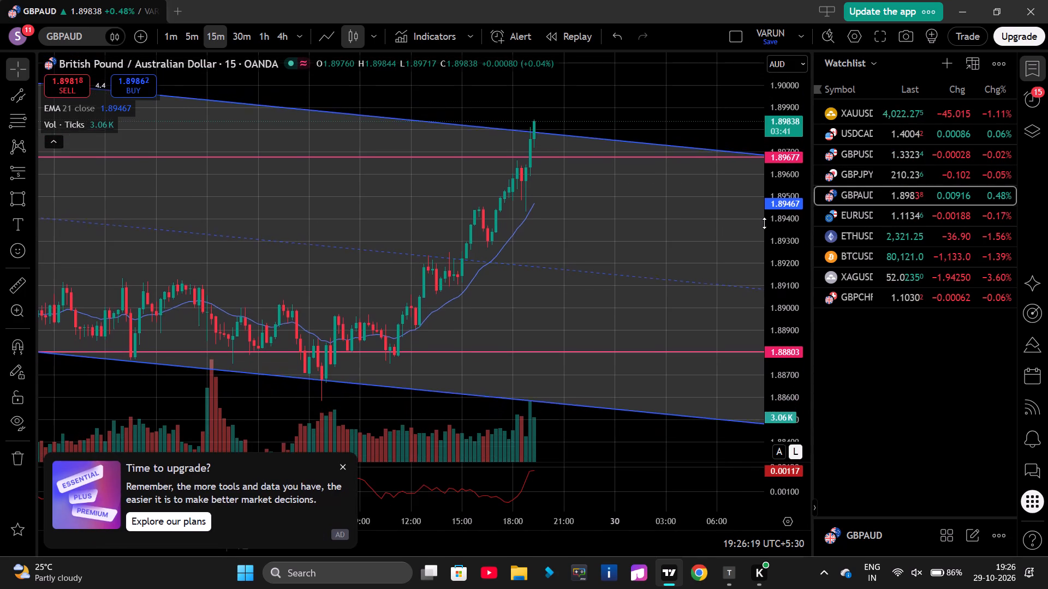
scroll(764, 223, down, 3)
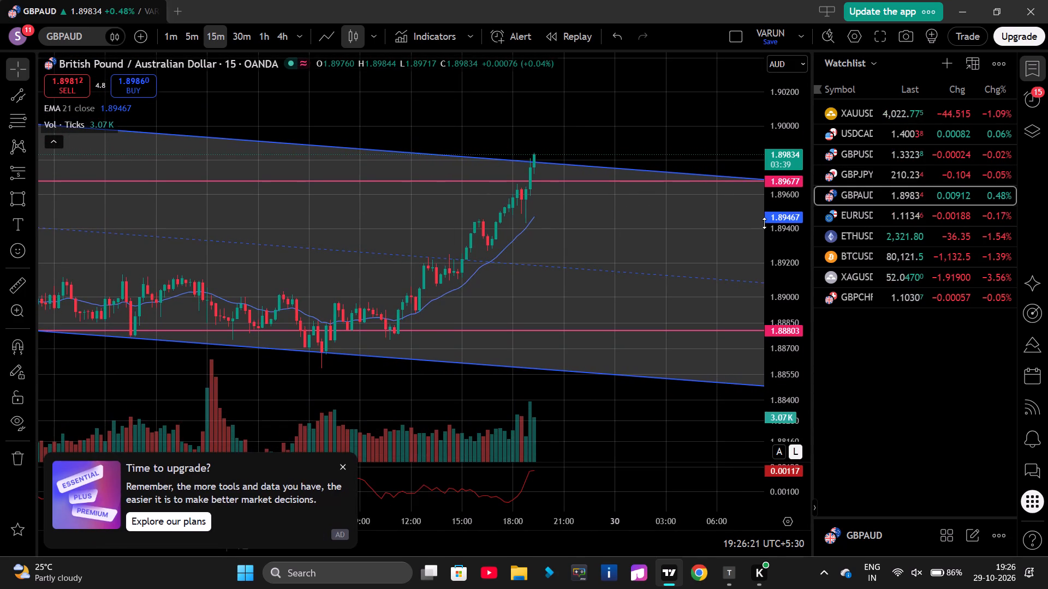
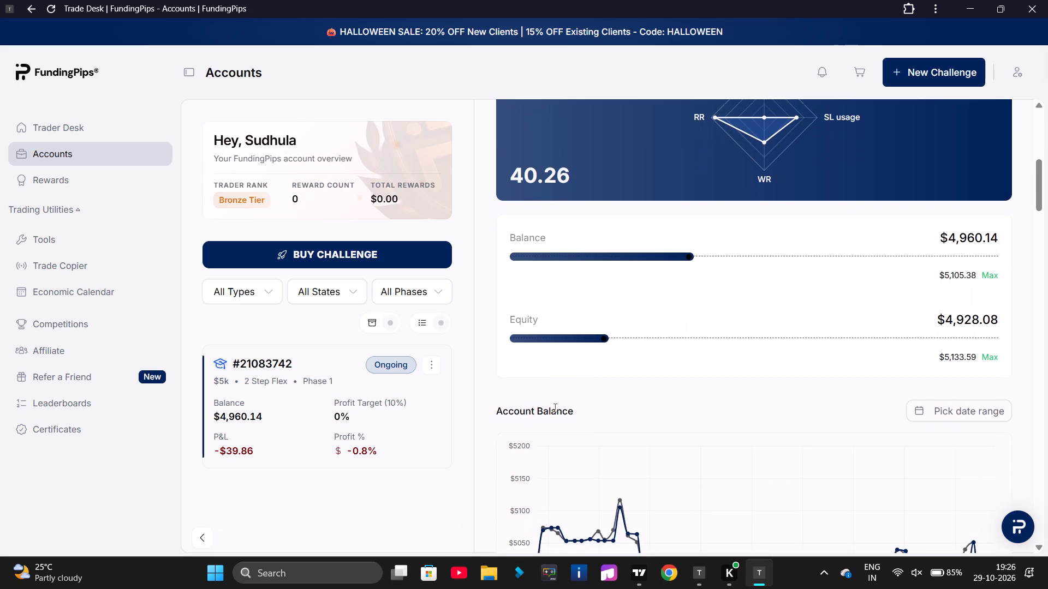
Examine the FundingPips account overview, from the balance and equity history down to the trading objectives and loss limits.
scroll(554, 407, down, 2)
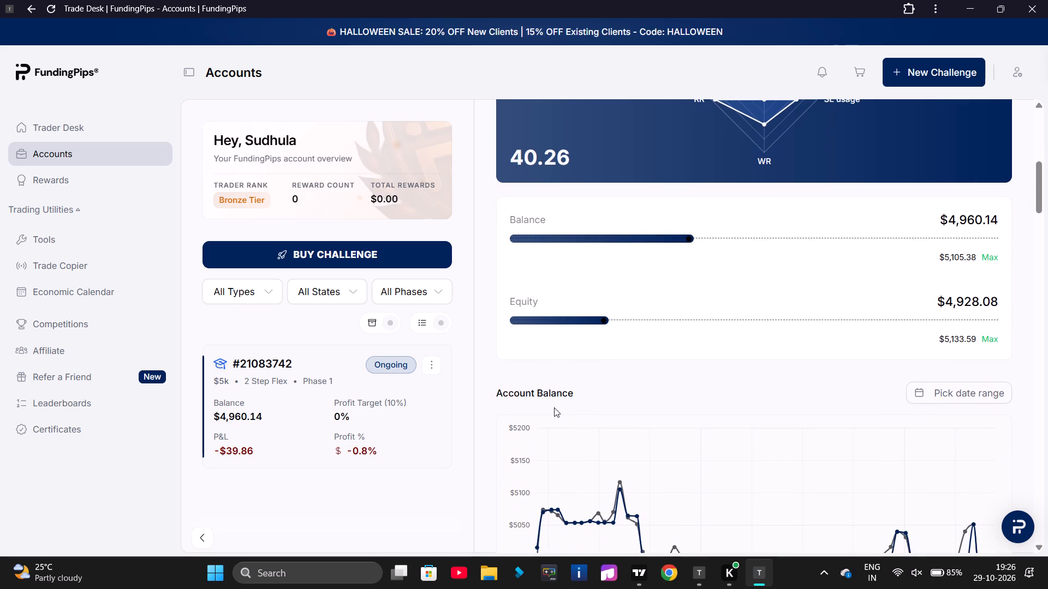
scroll(554, 407, down, 3)
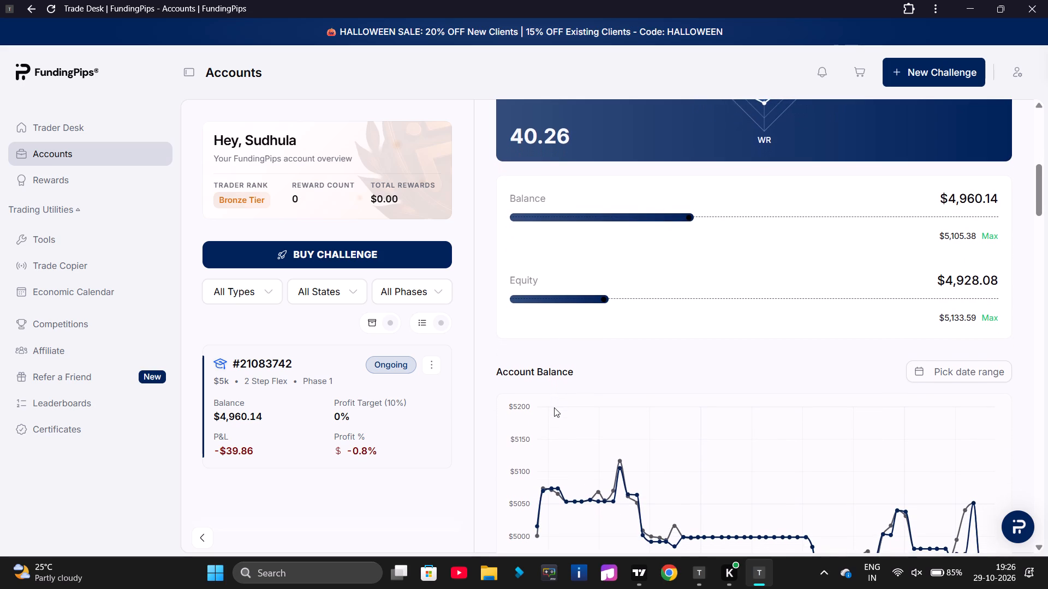
scroll(554, 407, down, 3)
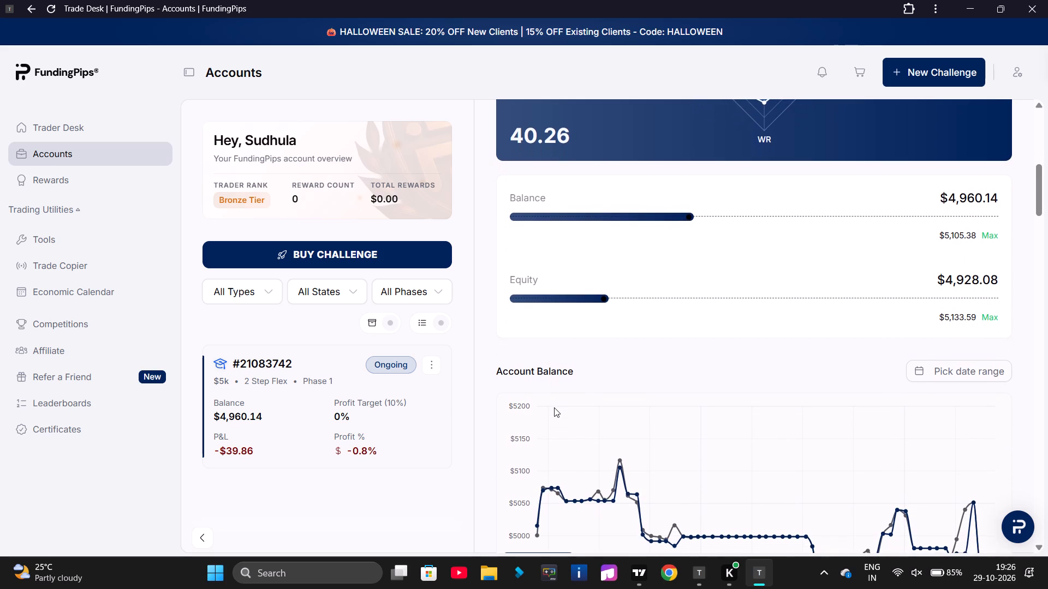
scroll(554, 407, down, 6)
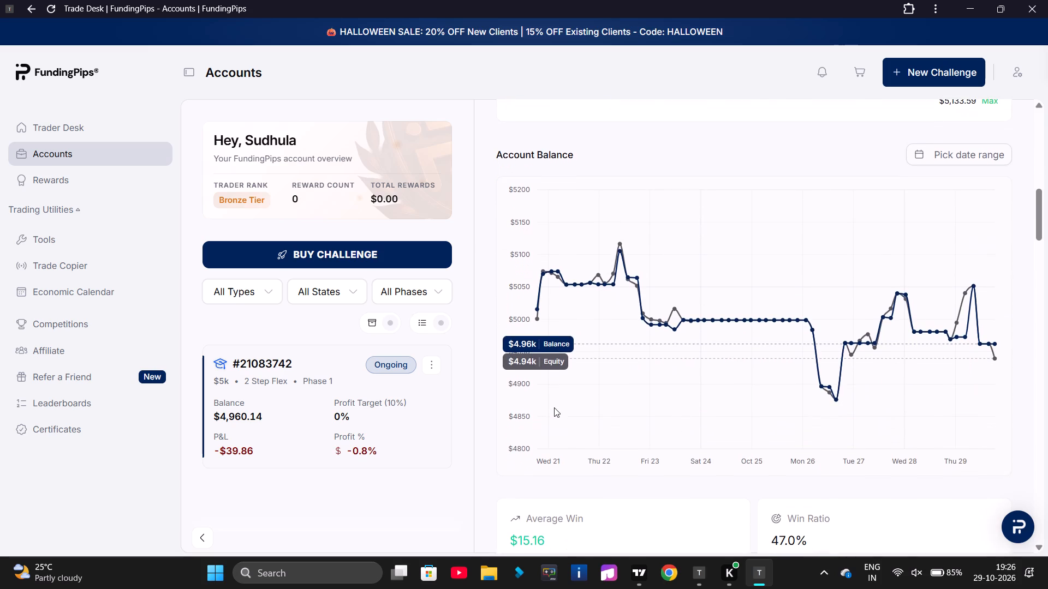
scroll(554, 407, down, 7)
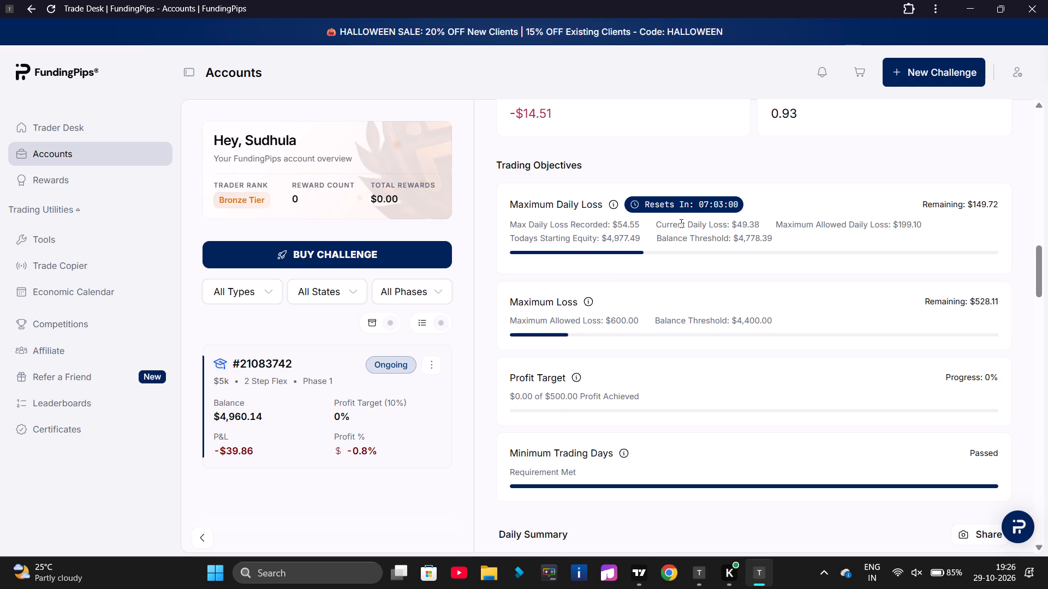
Switch to TradingView and dismiss the upgrade advertisement covering the GBPAUD chart.
key(alt+Tab)
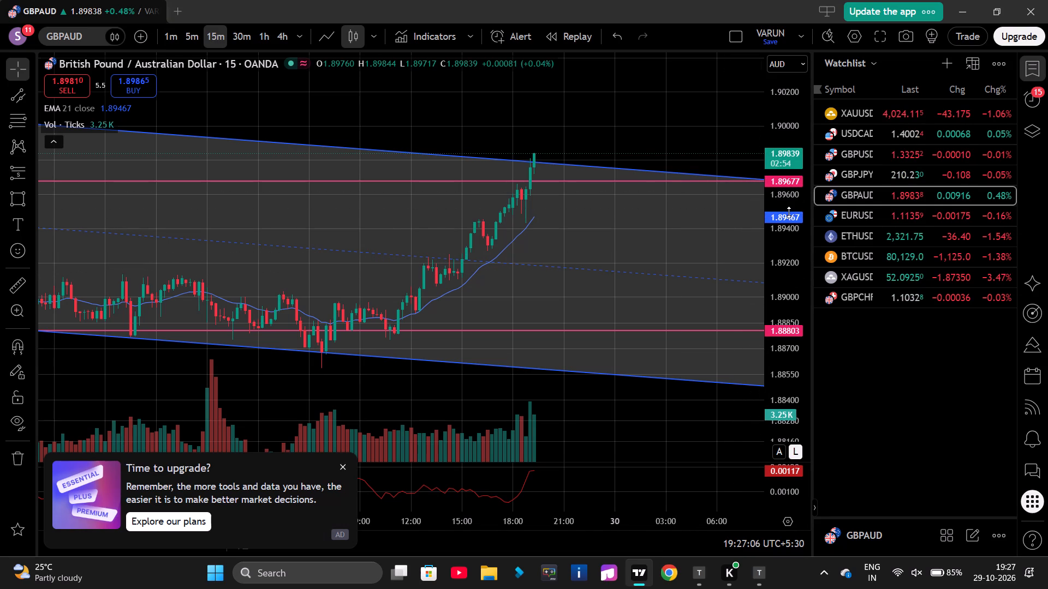
click(347, 466)
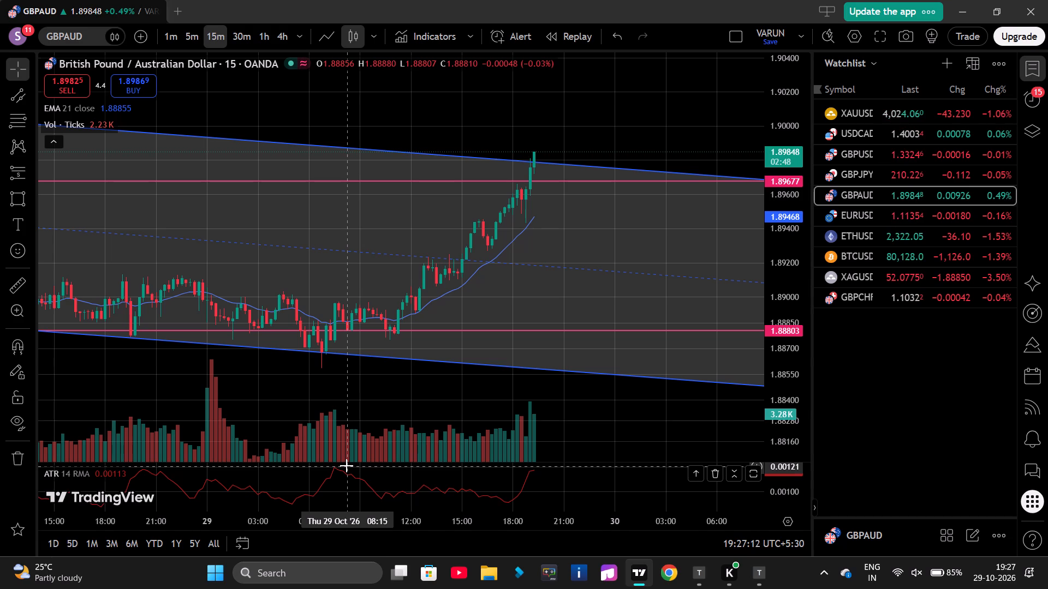
Return to the FundingPips accounts window and close it.
key(alt+Tab)
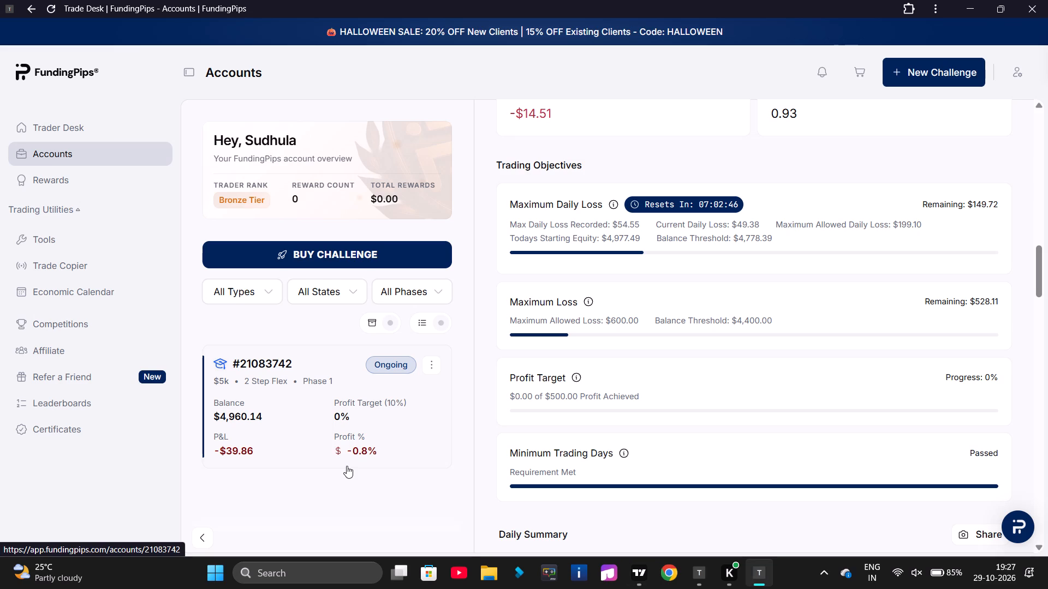
key(alt+F4)
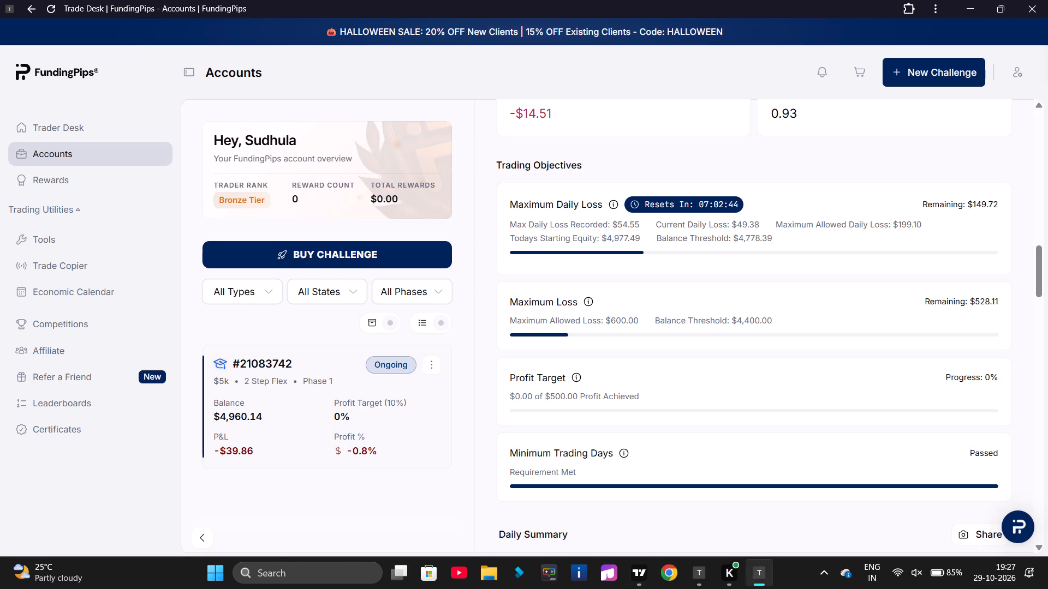
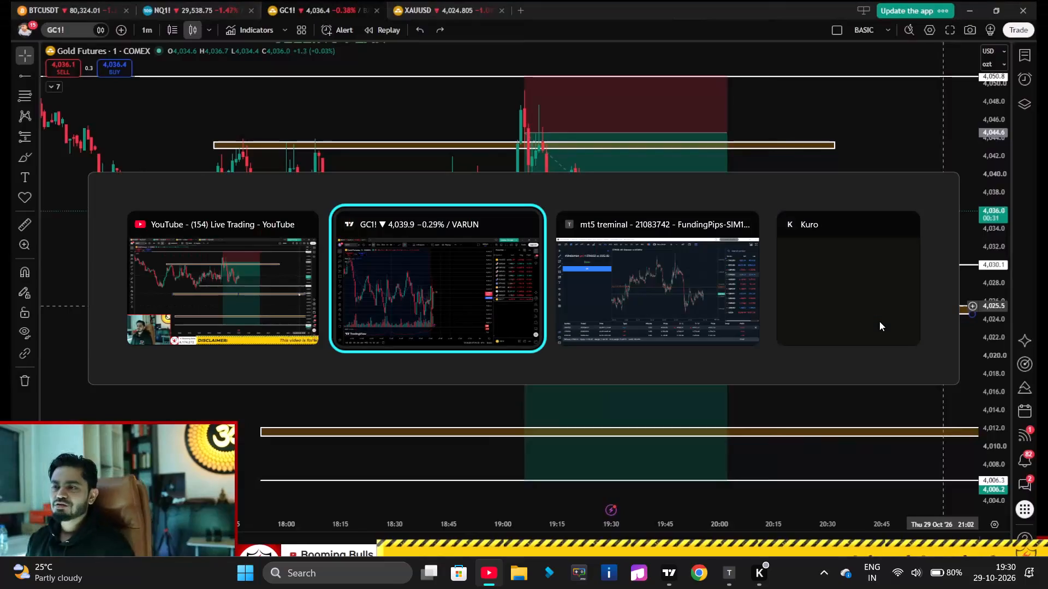
Switch to TradingView and examine the XAUUSD 5-minute chart with its long position and stop levels.
key(alt+Tab)
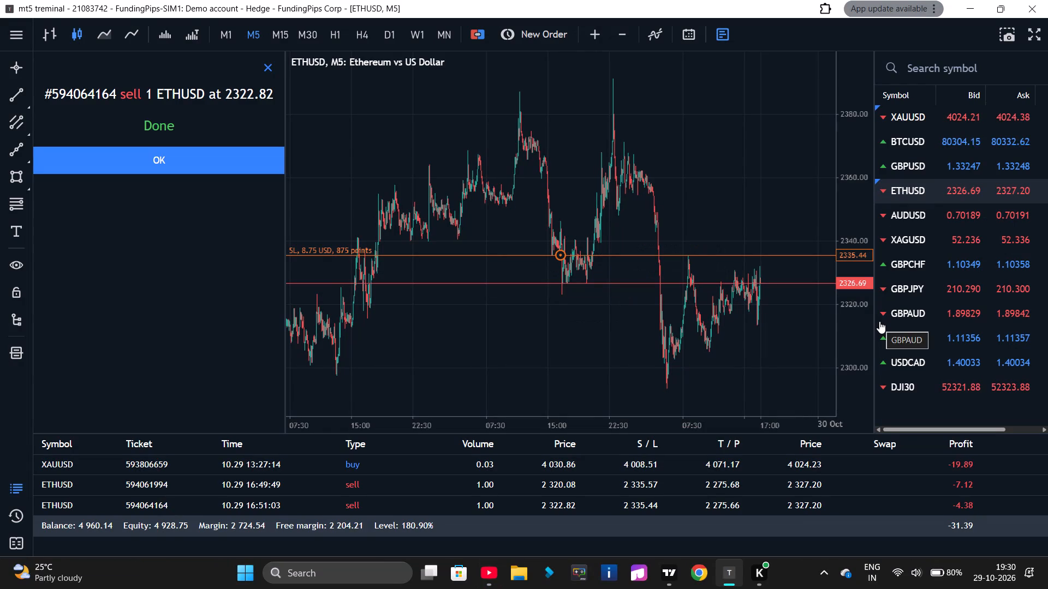
key(alt+Tab)
key(alt+Tab)
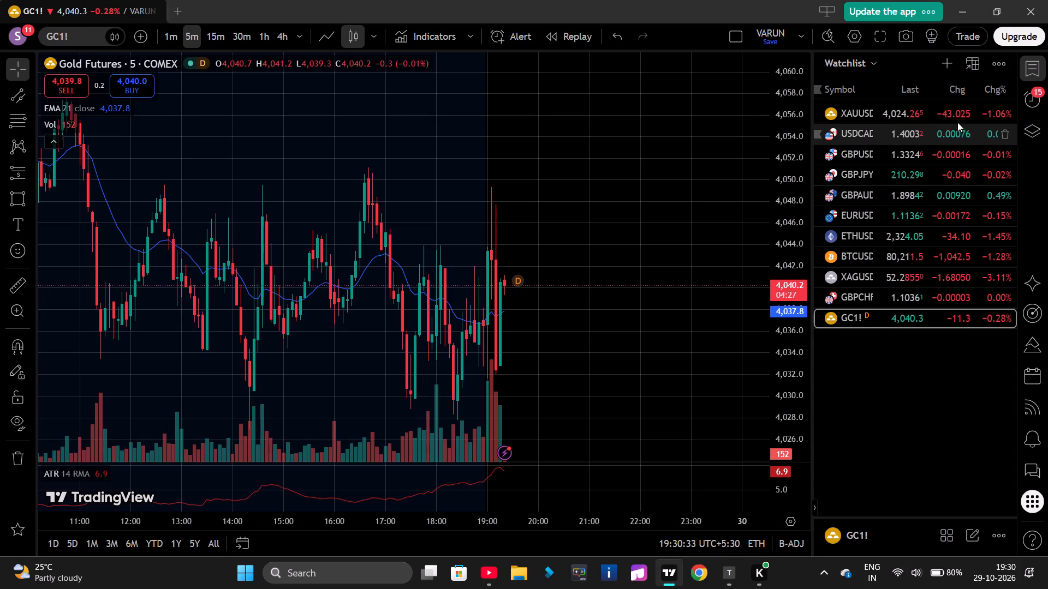
click(957, 121)
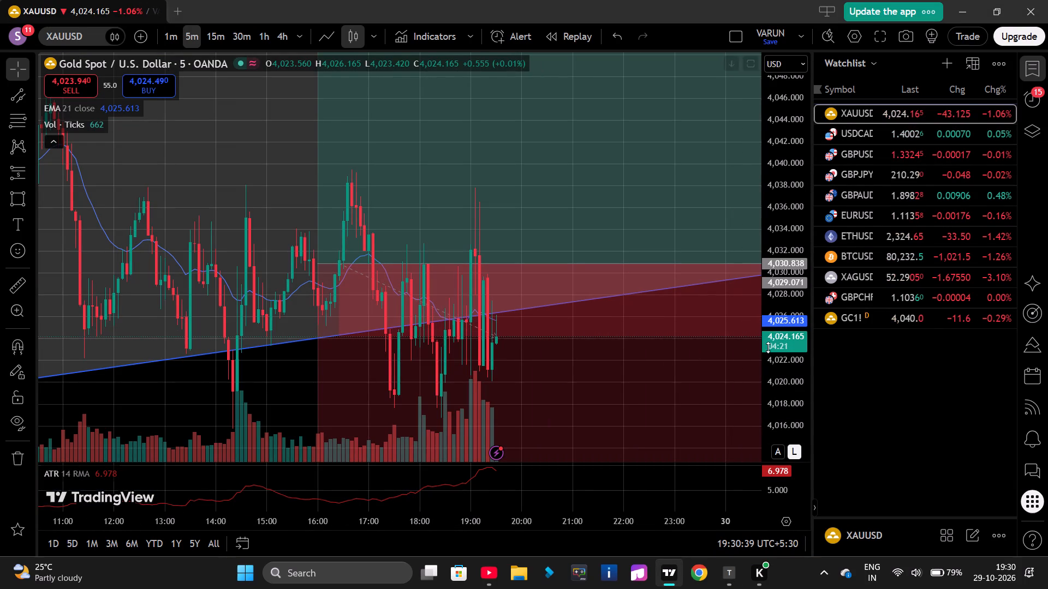
scroll(769, 347, down, 3)
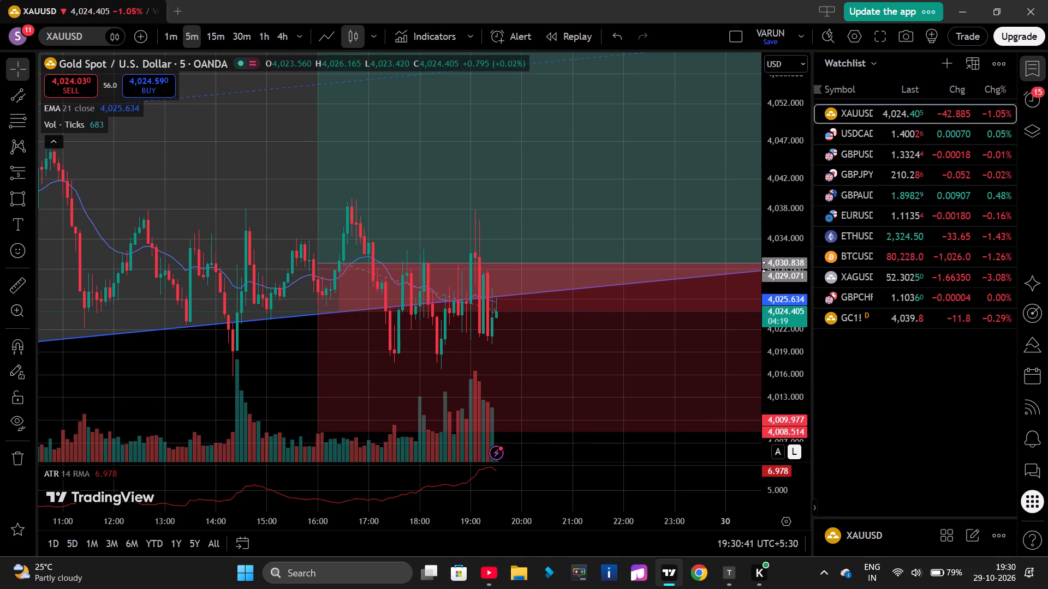
scroll(764, 267, down, 4)
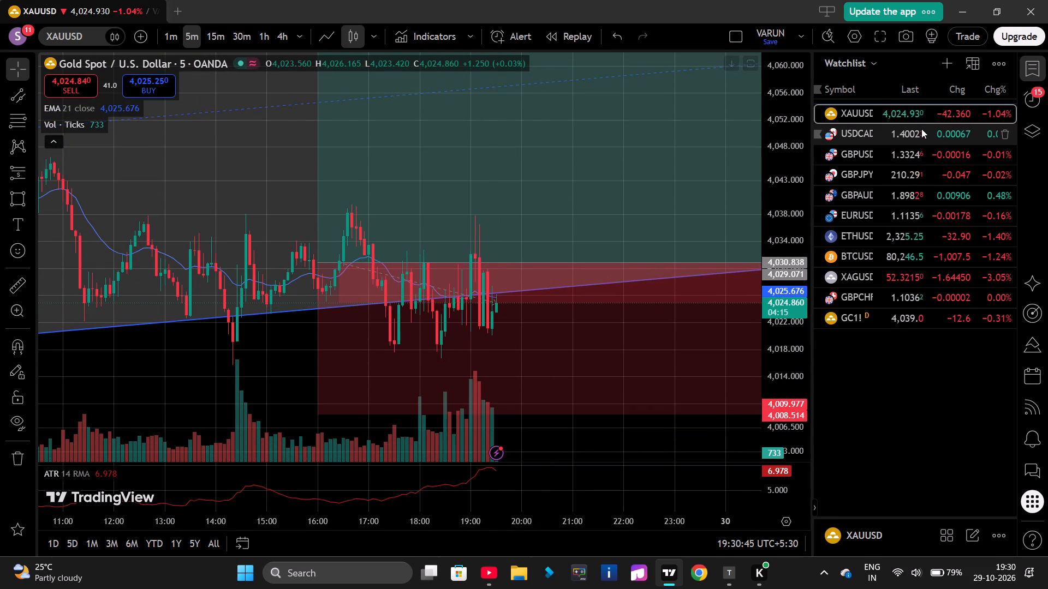
Compare the GBPUSD and GBPJPY charts on the 5-minute and 15-minute timeframes.
click(930, 155)
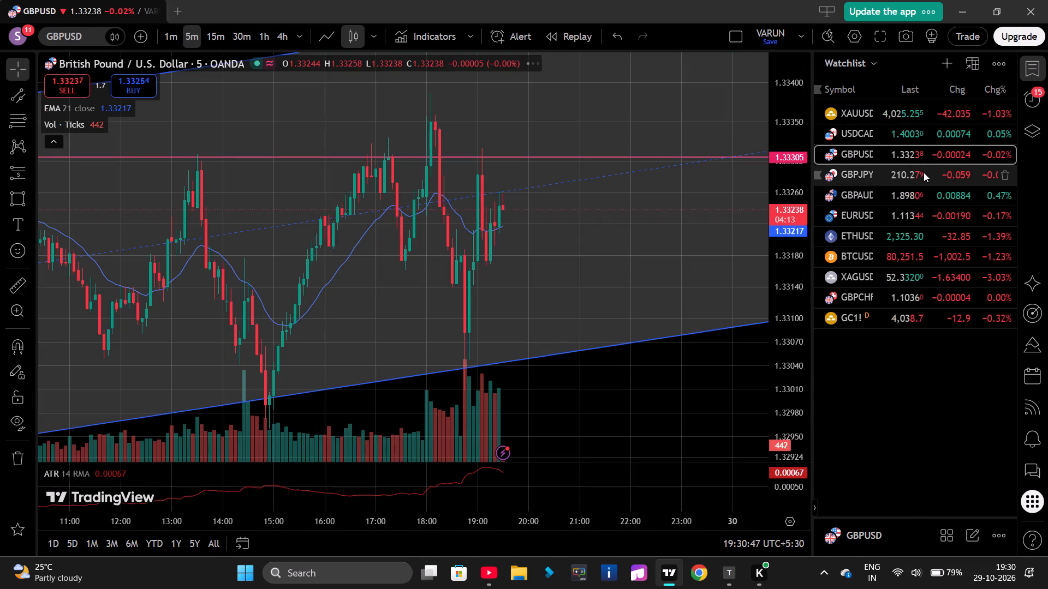
click(924, 172)
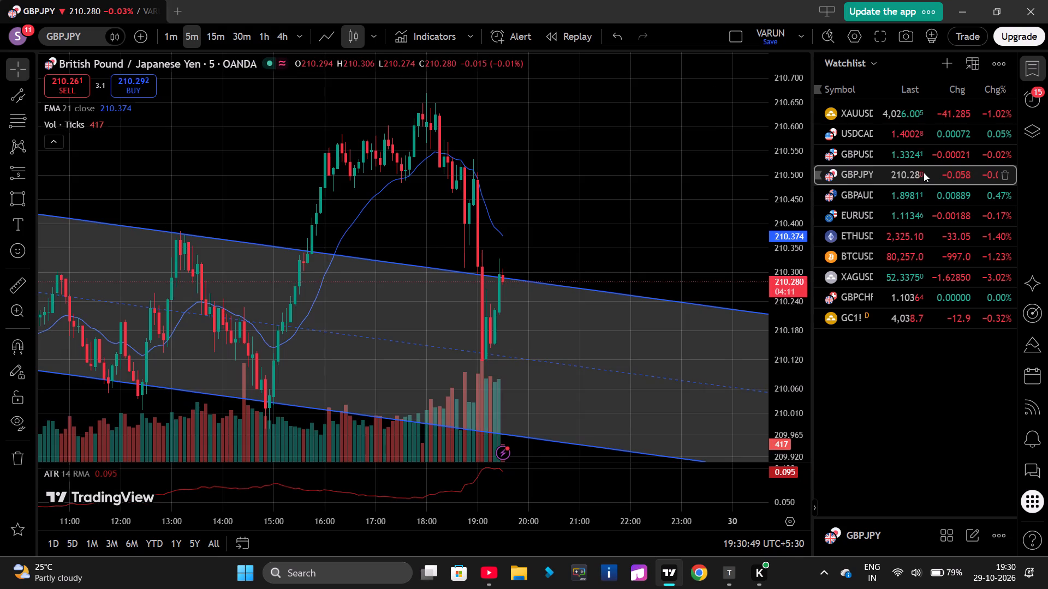
click(908, 160)
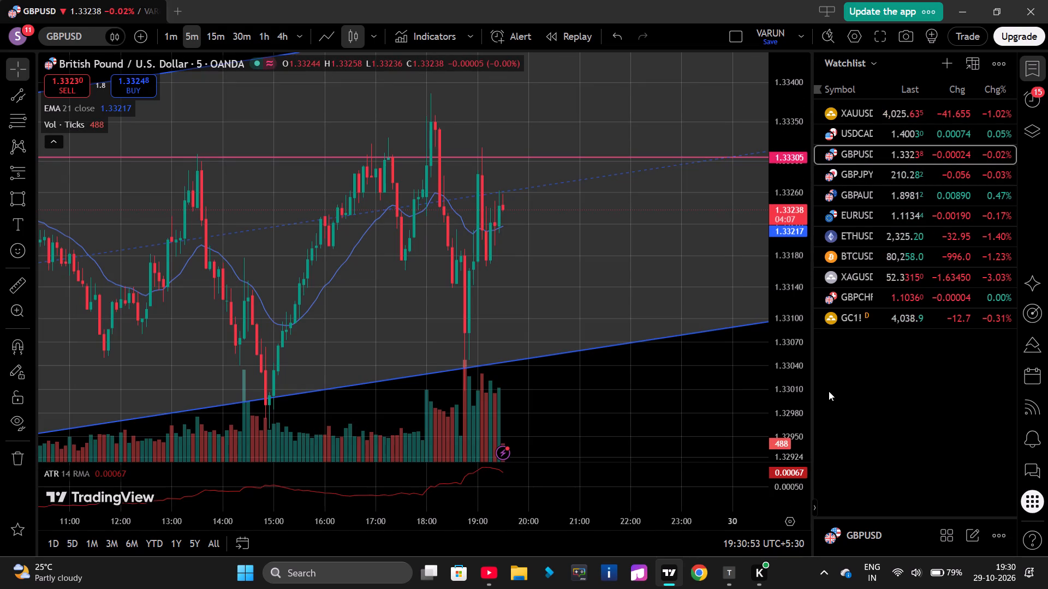
click(224, 45)
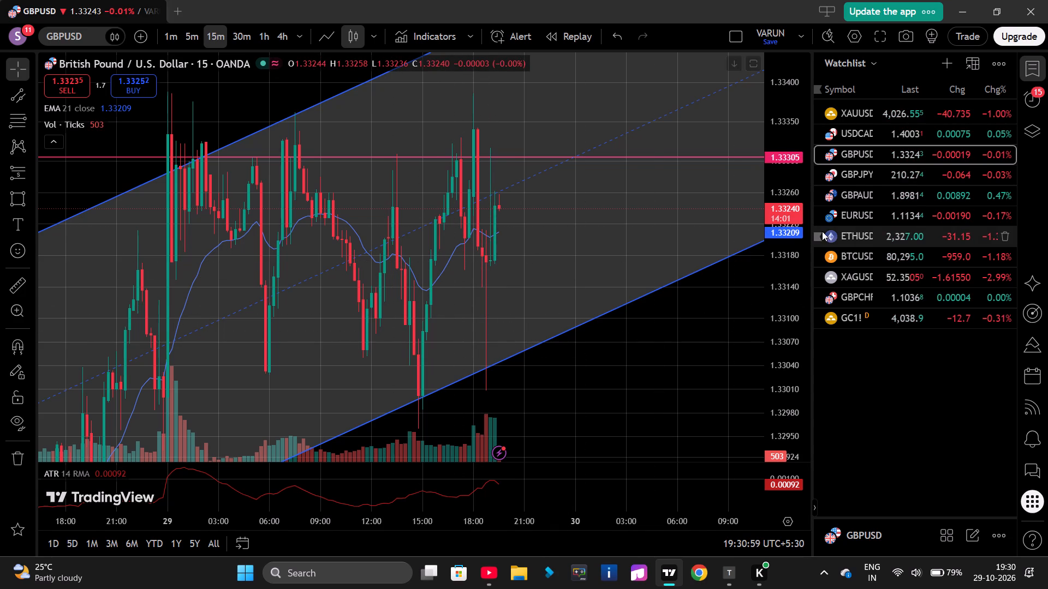
click(875, 172)
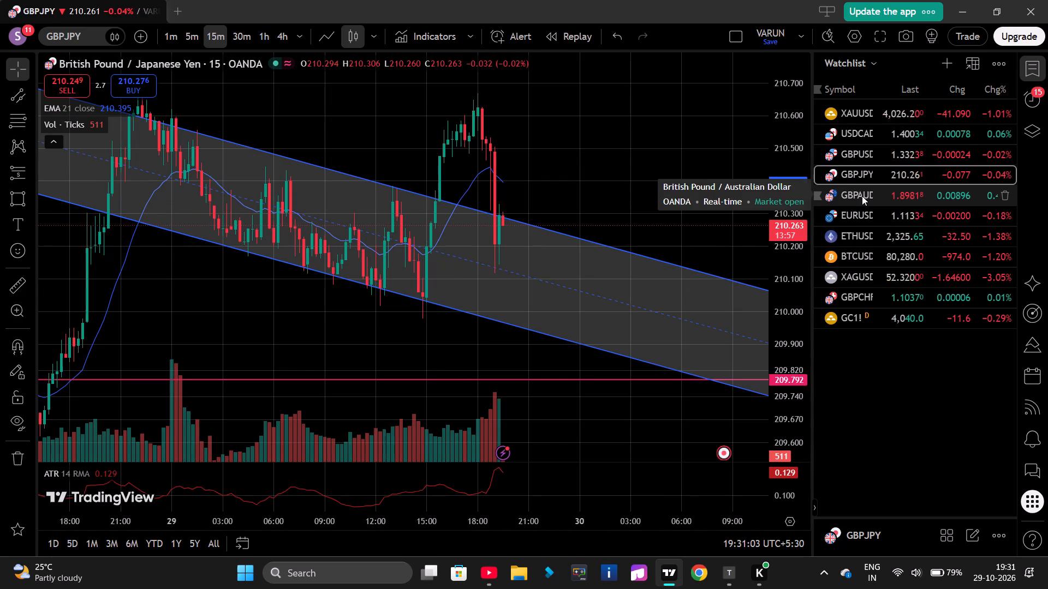
Draw a short position on the GBPAUD 15-minute chart with entry about 1.89739 and target about 1.89082.
click(894, 204)
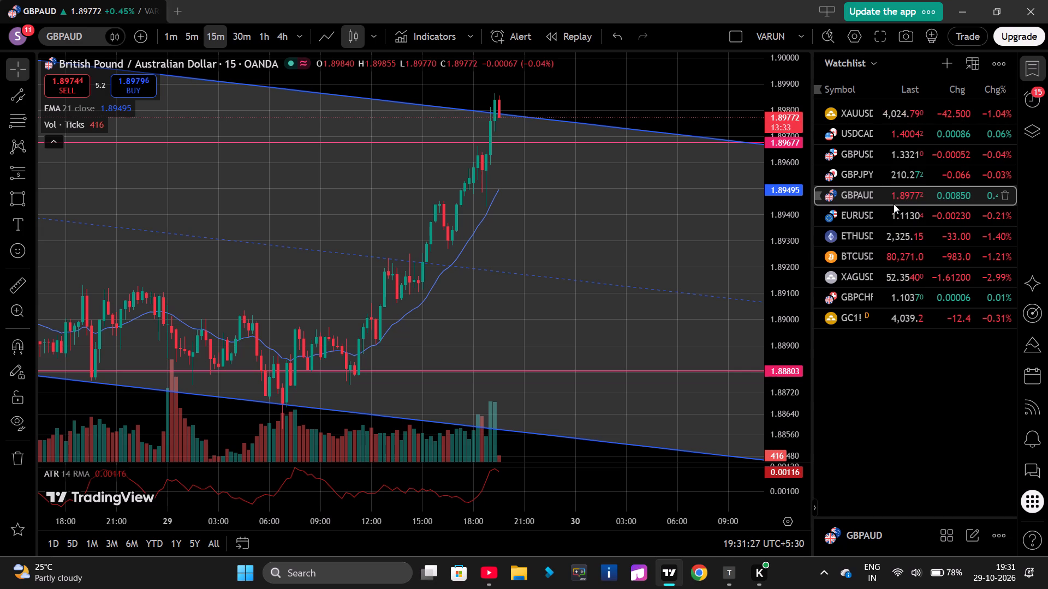
click(22, 174)
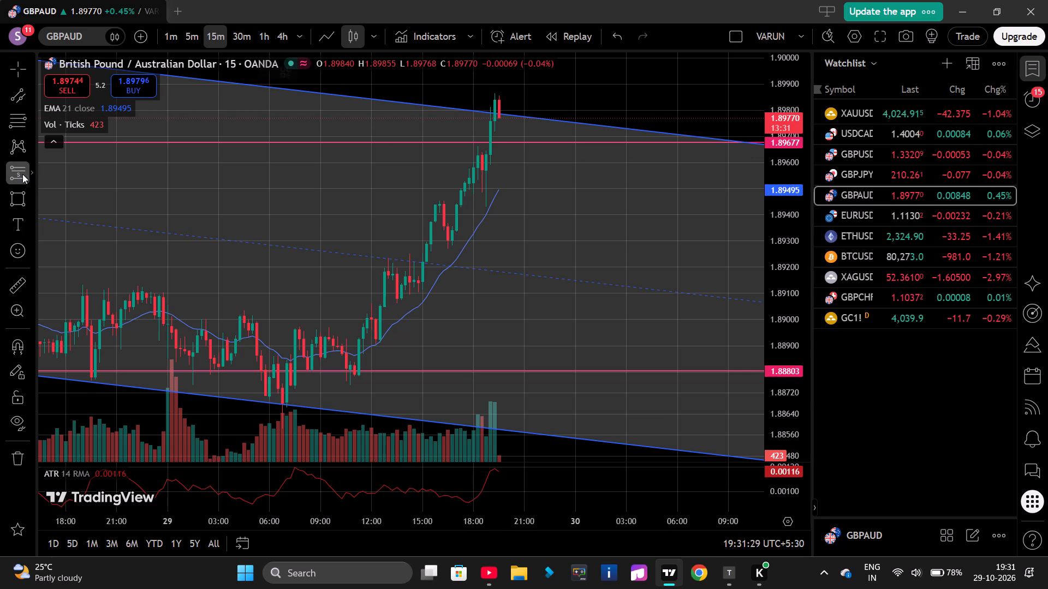
click(520, 126)
scroll(796, 207, down, 3)
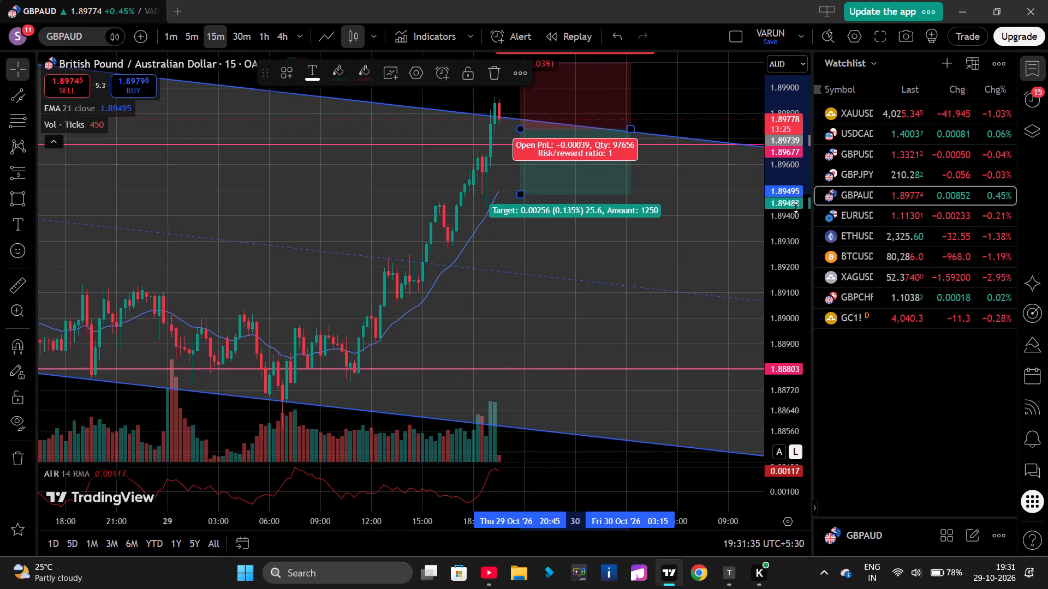
scroll(794, 267, down, 2)
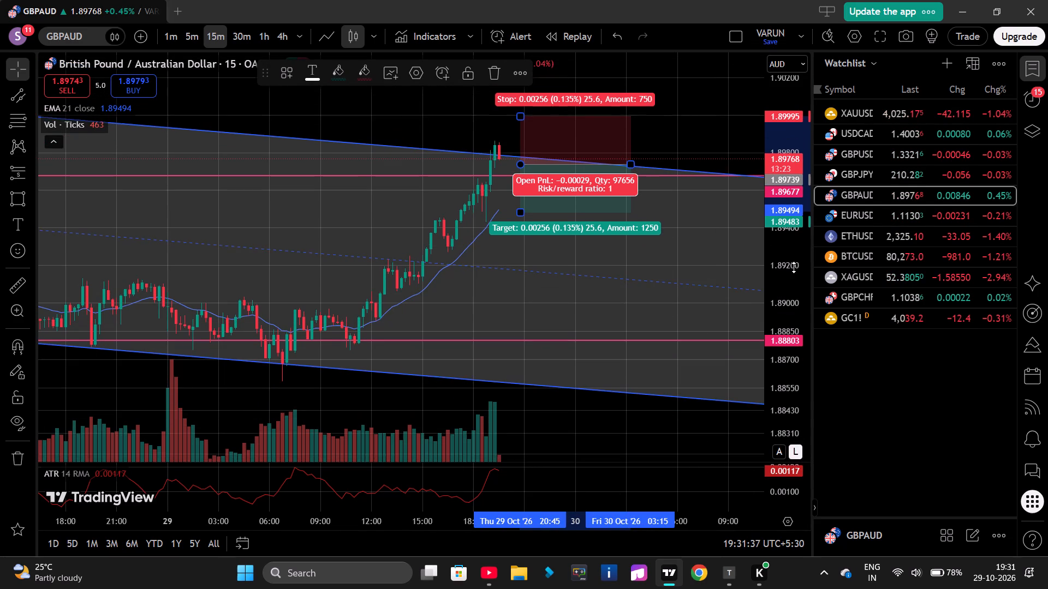
drag(521, 215, 539, 294)
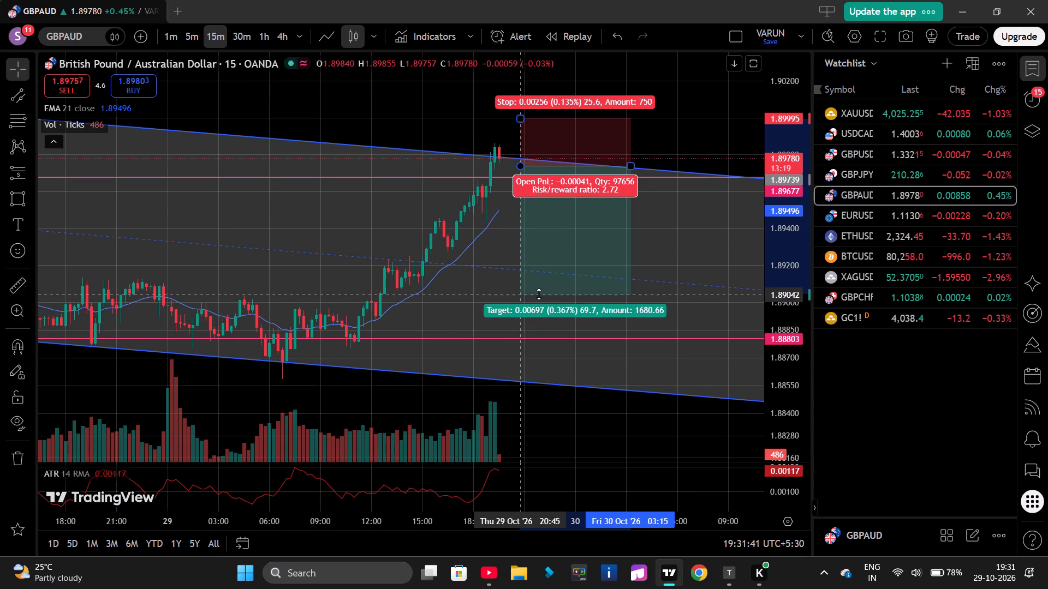
drag(539, 294, 541, 287)
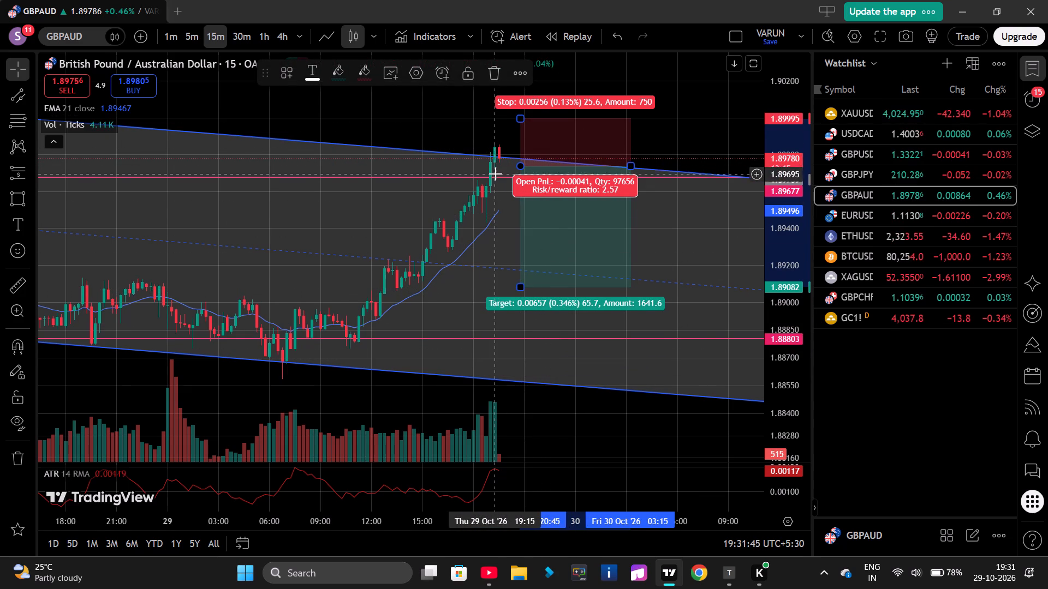
Move the GBPAUD short position's entry onto the channel's upper line at about 1.89776, starting at 20:15.
scroll(793, 203, up, 6)
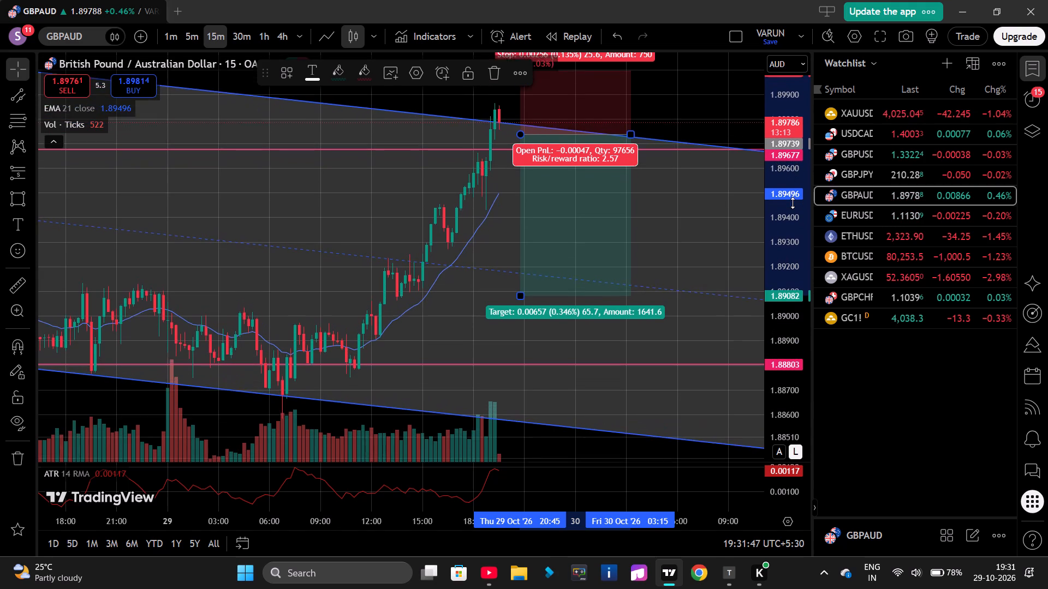
scroll(792, 215, up, 2)
click(748, 207)
drag(748, 207, 735, 340)
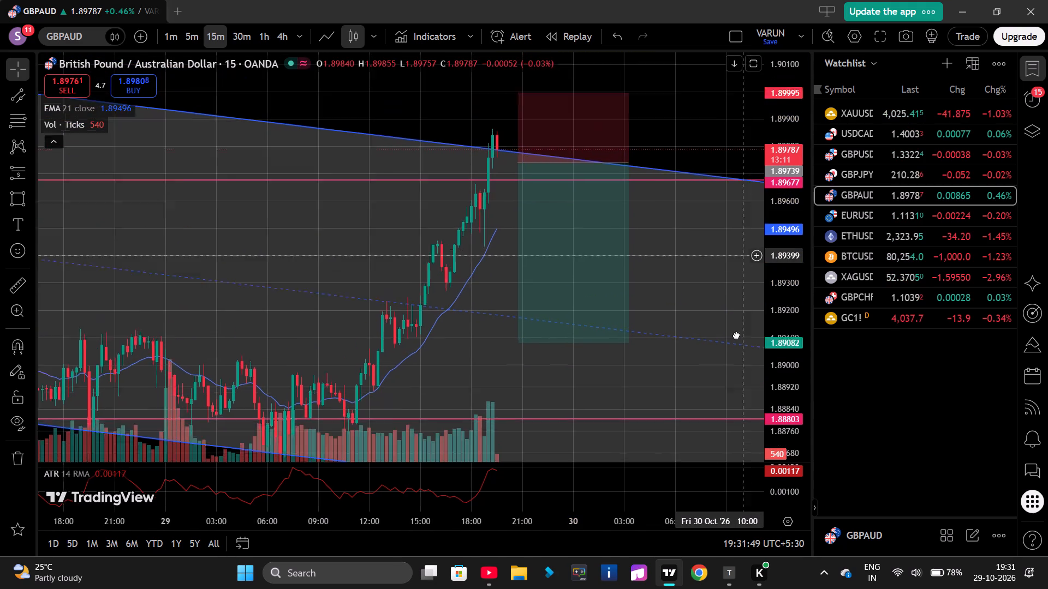
drag(735, 340, 717, 388)
click(641, 302)
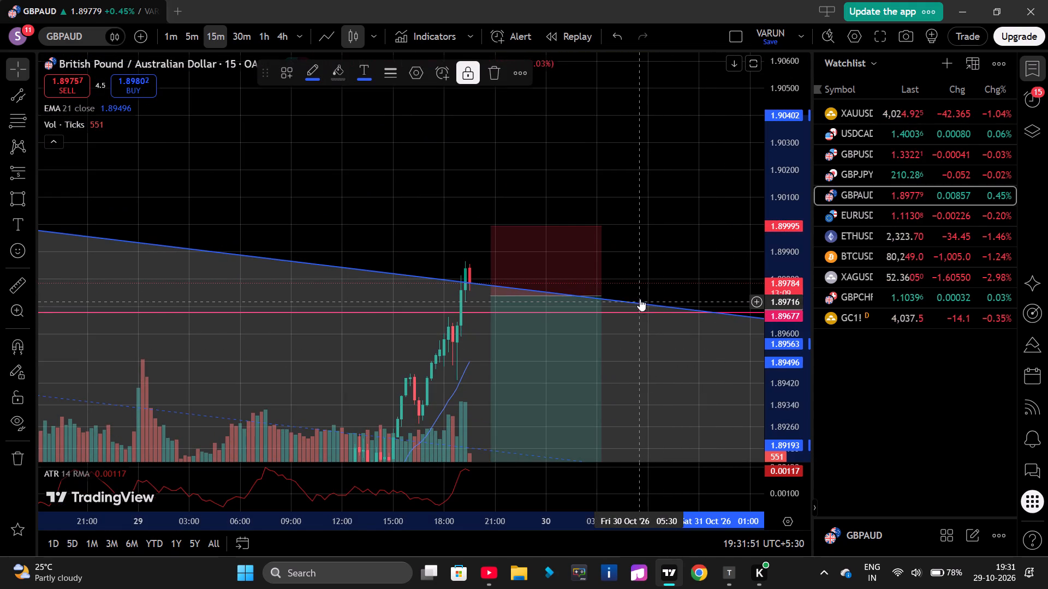
click(507, 252)
drag(453, 270, 450, 313)
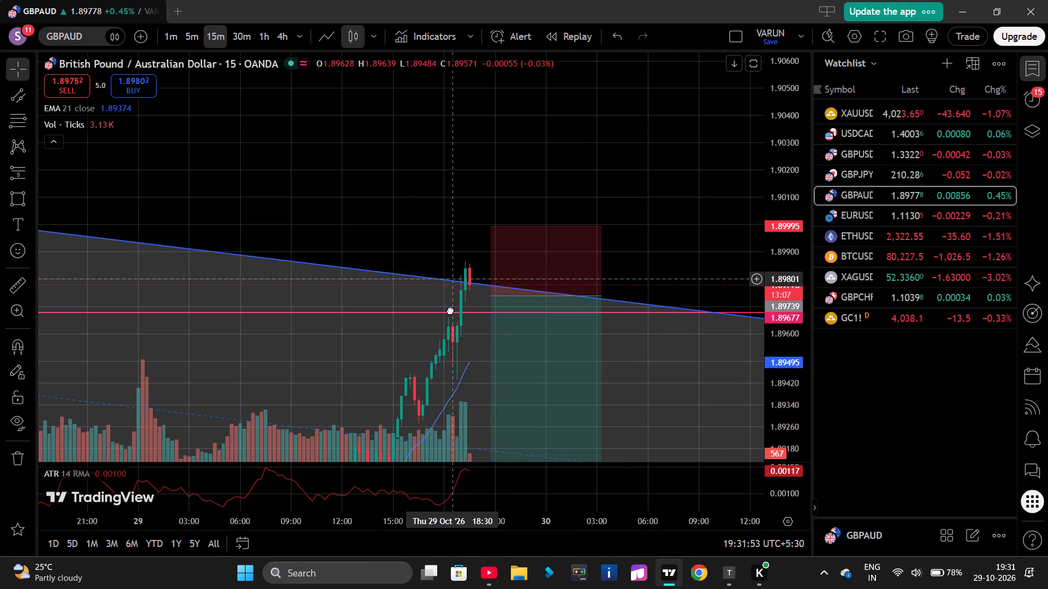
drag(450, 313, 586, 356)
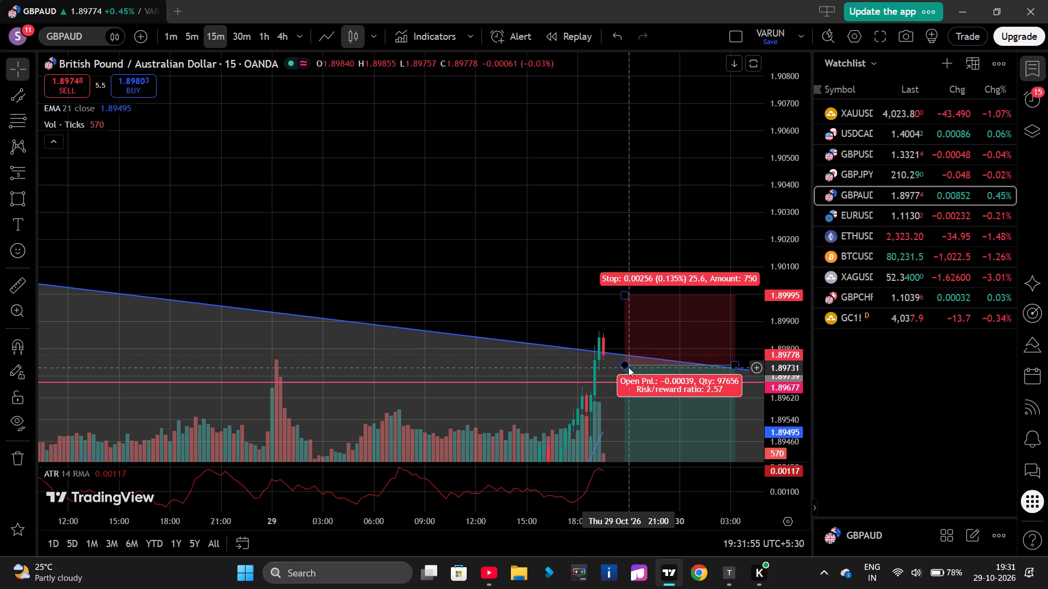
drag(624, 366, 627, 354)
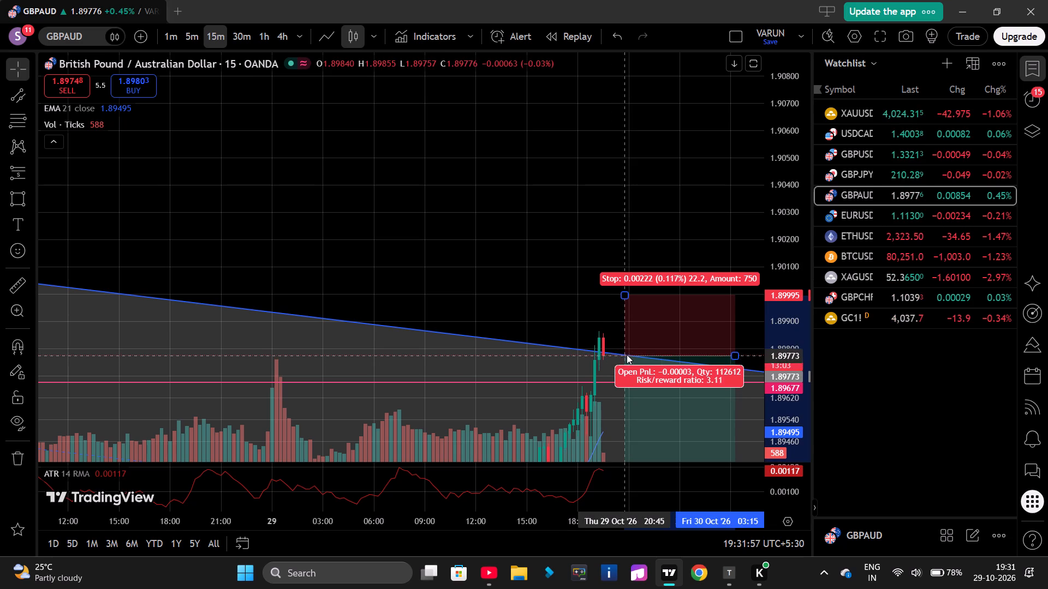
drag(627, 354, 617, 352)
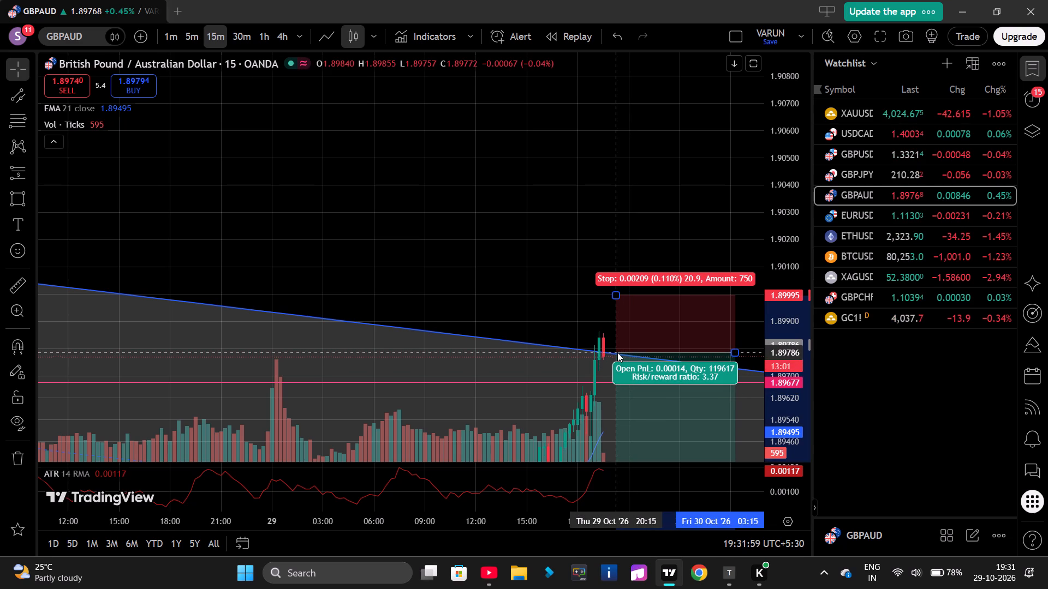
drag(617, 352, 618, 354)
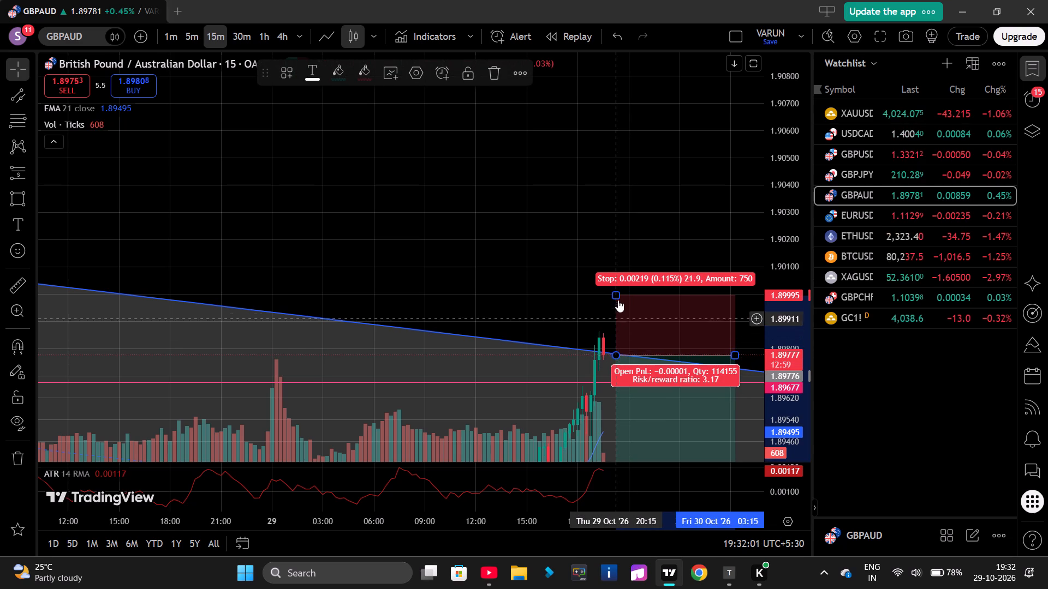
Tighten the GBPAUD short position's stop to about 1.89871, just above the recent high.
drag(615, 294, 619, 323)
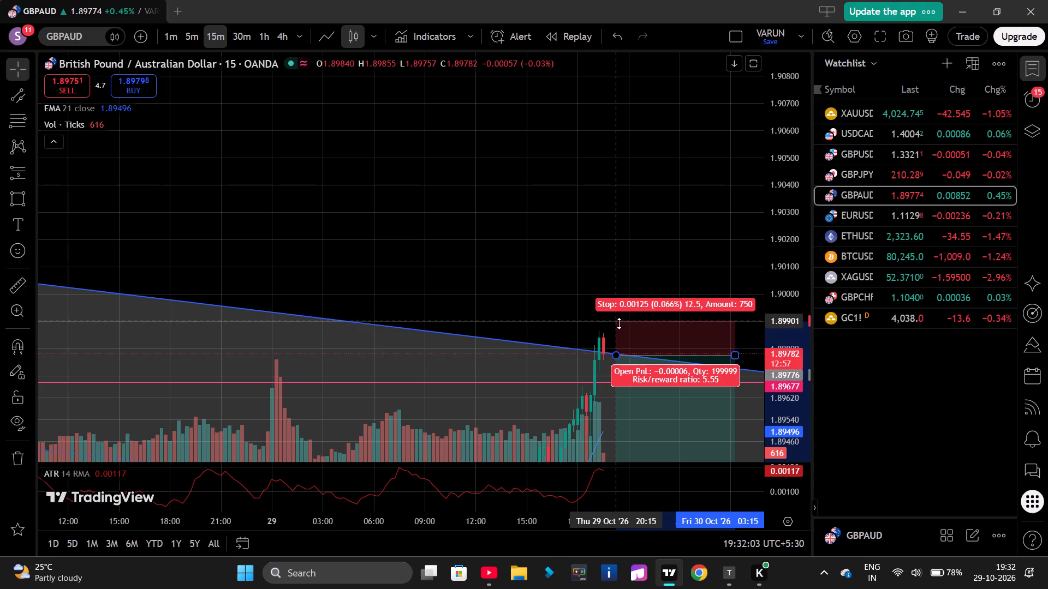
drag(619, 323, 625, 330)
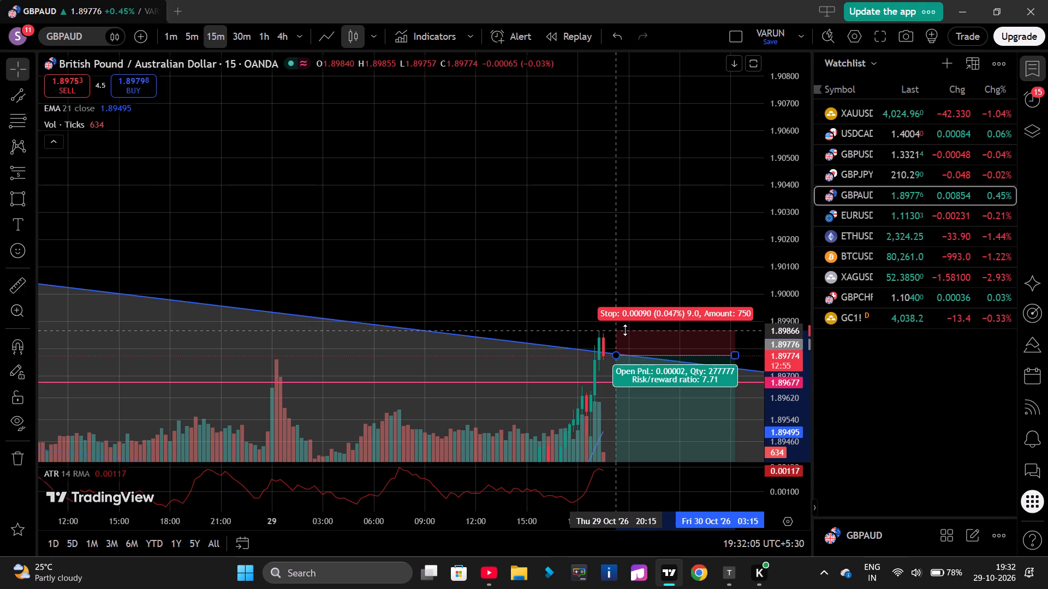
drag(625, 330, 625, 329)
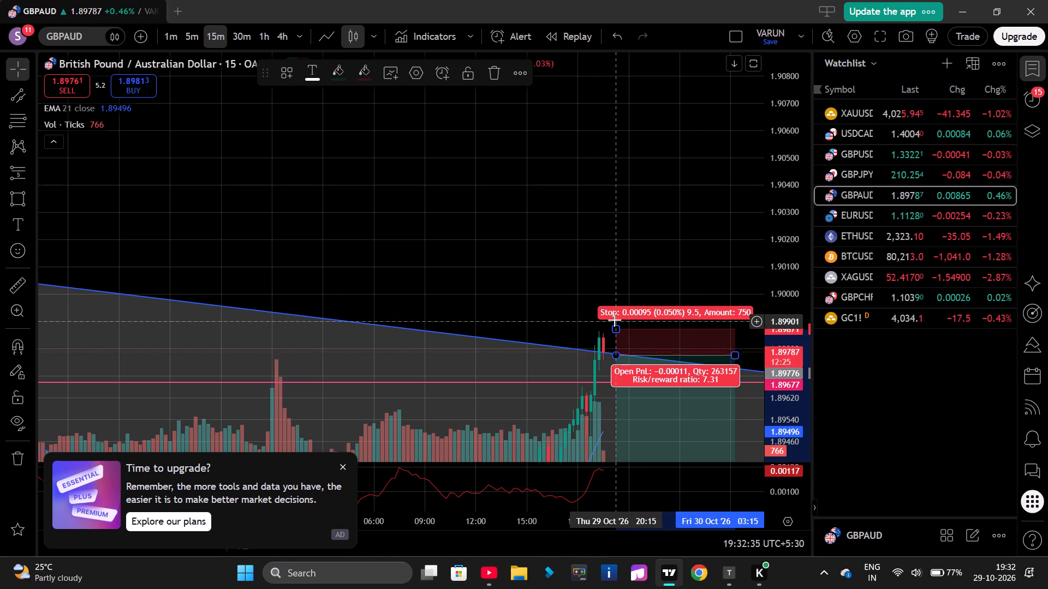
Move the GBPAUD short position's stop to about 1.89988.
drag(614, 330, 614, 319)
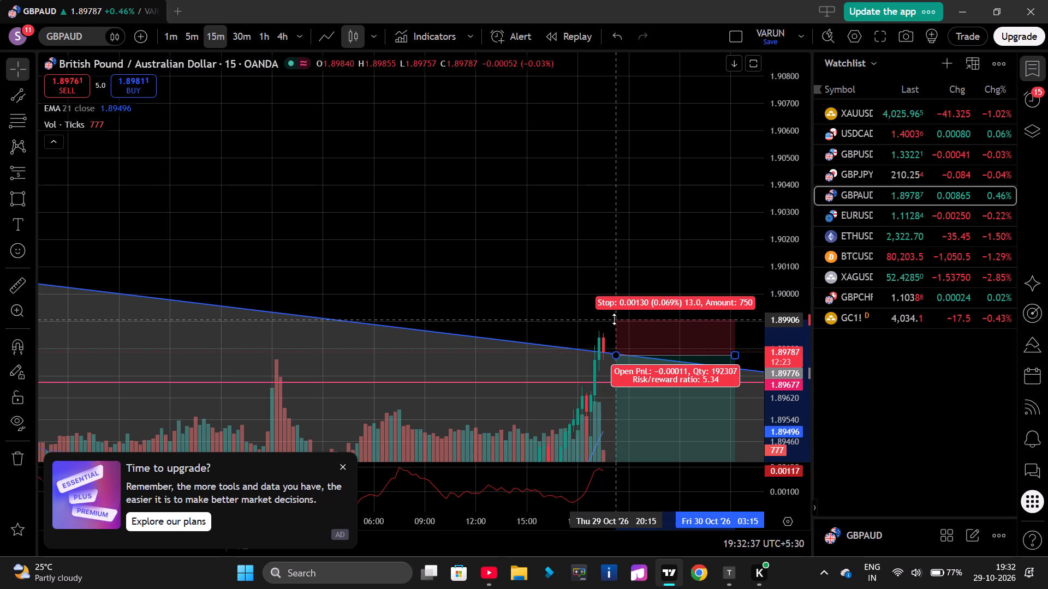
drag(614, 319, 609, 297)
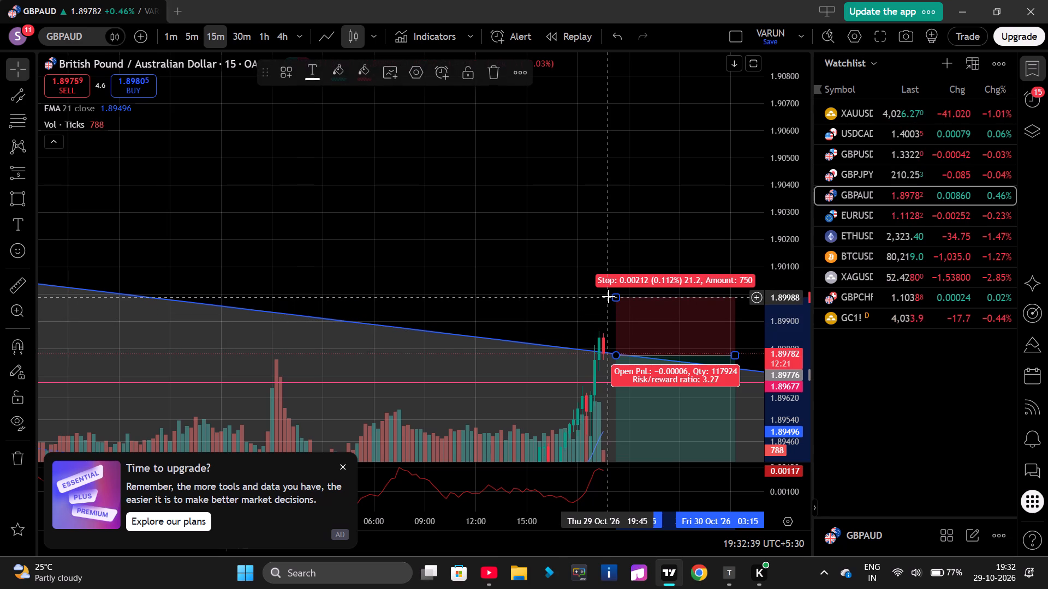
Bring the GBPAUD short position's target to about 1.89247, near the channel's dashed midline, and deselect the drawing.
scroll(777, 392, down, 5)
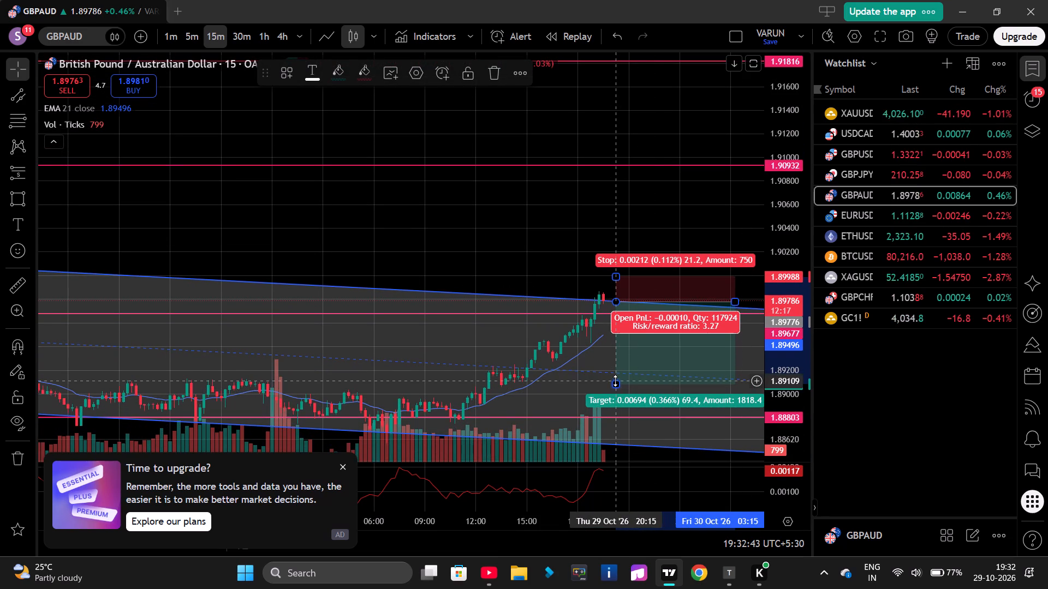
drag(615, 386, 599, 362)
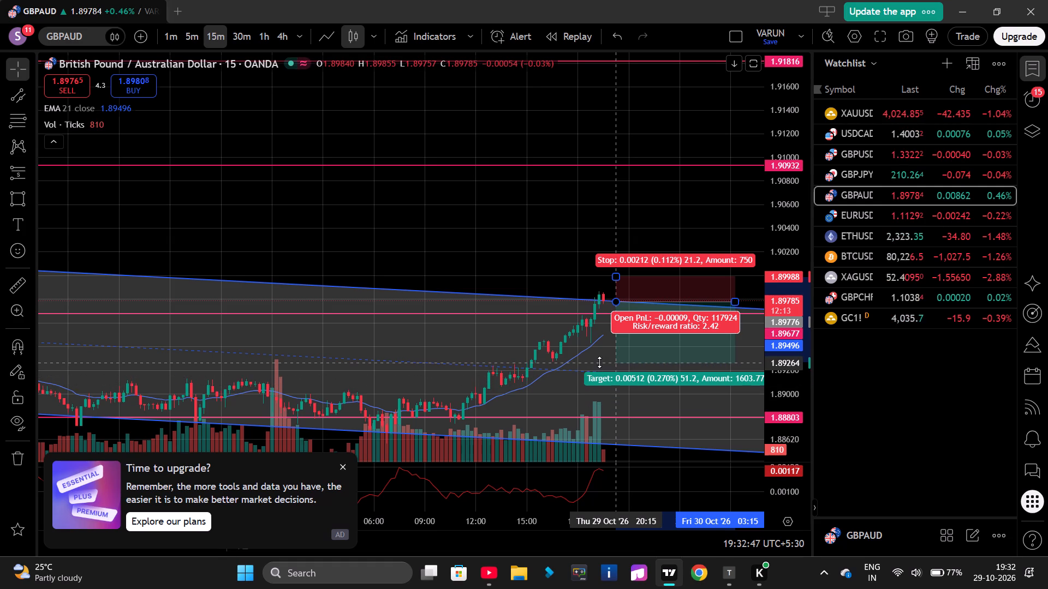
drag(599, 362, 621, 364)
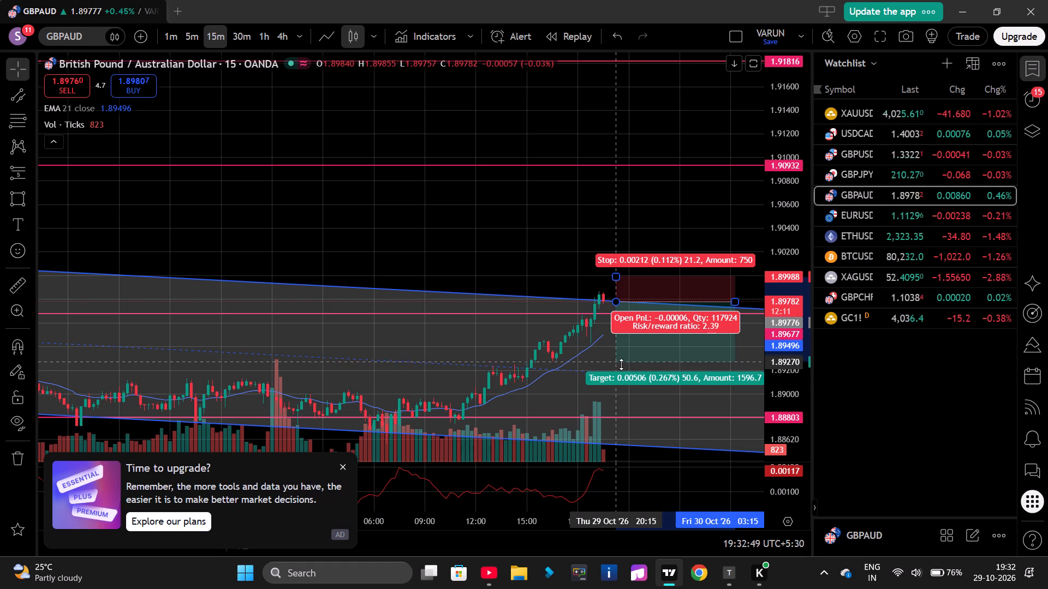
drag(621, 364, 623, 364)
click(554, 273)
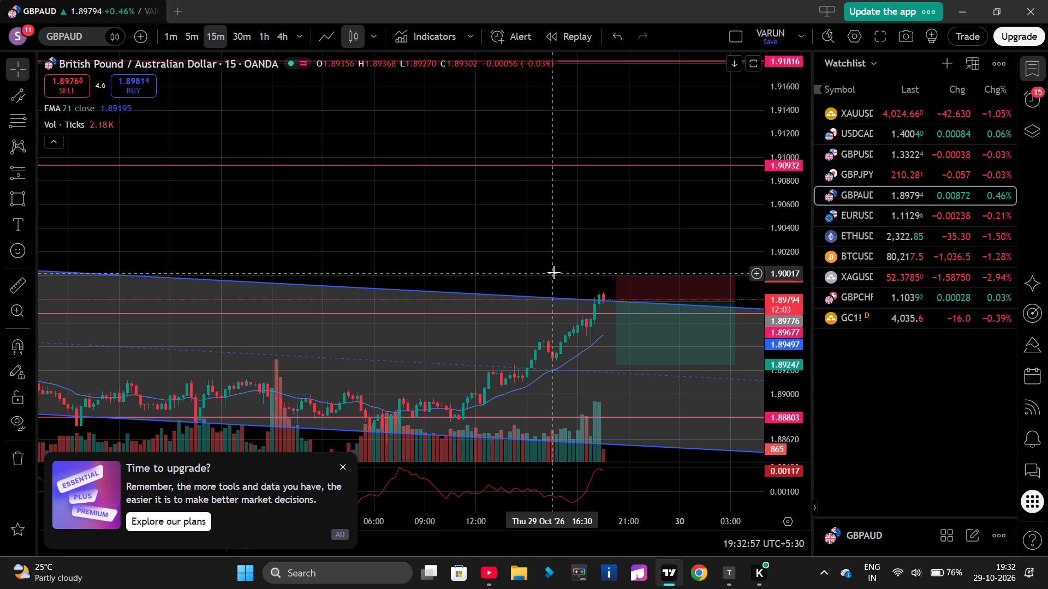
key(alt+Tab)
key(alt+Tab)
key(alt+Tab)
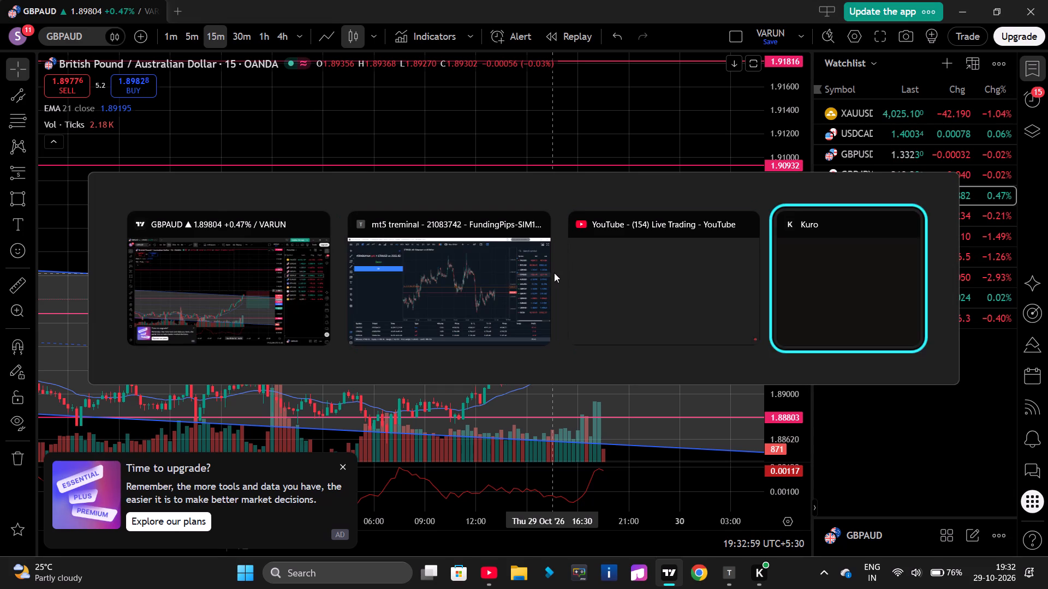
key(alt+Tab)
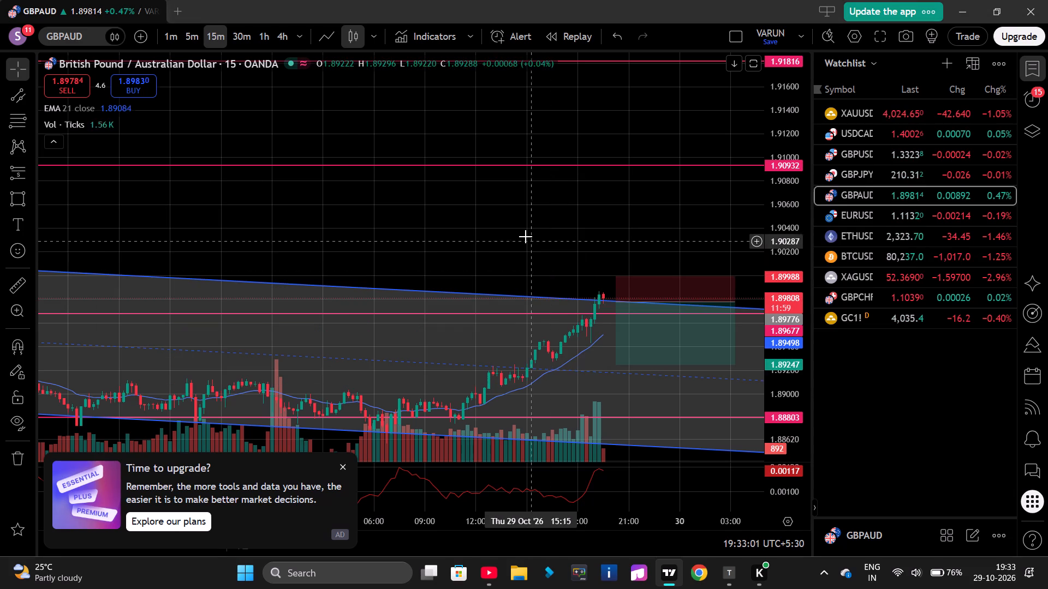
Switch to the MT5 terminal, dismiss the completed ETHUSD order and open a new market order for GBPAUD.
key(alt+Tab)
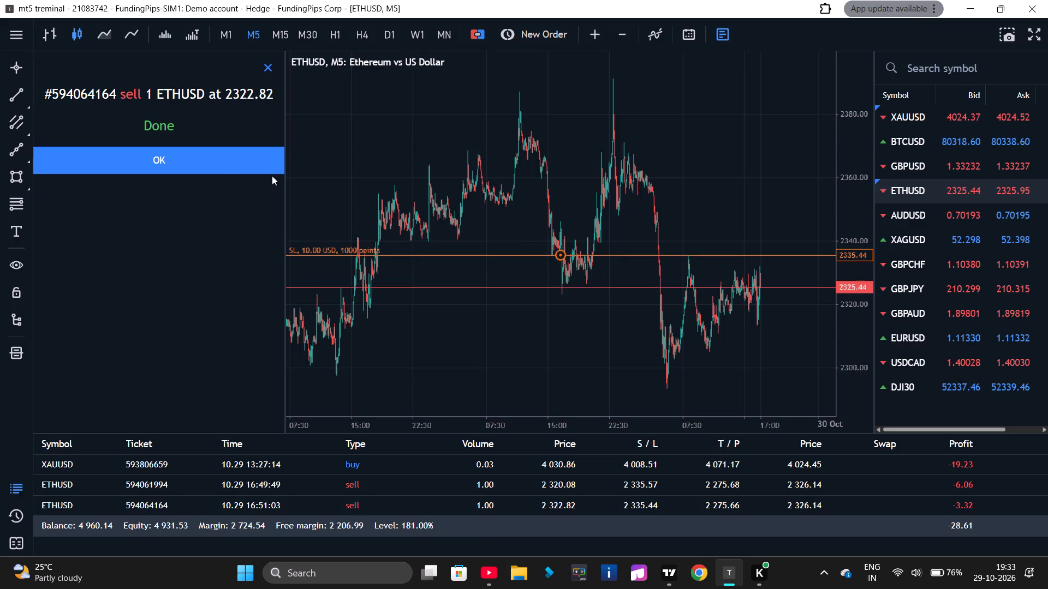
click(241, 163)
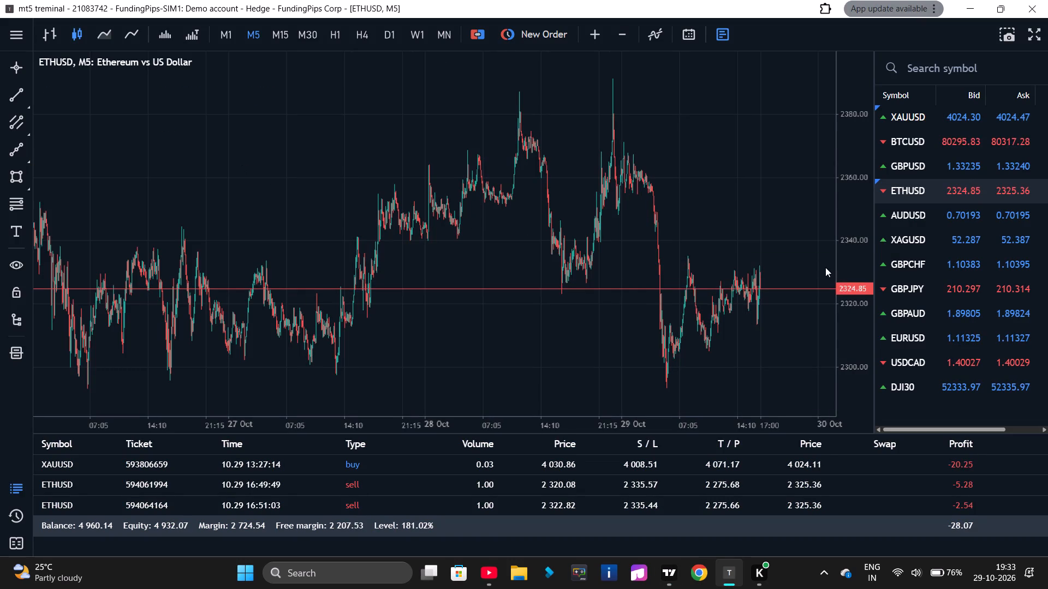
click(892, 314)
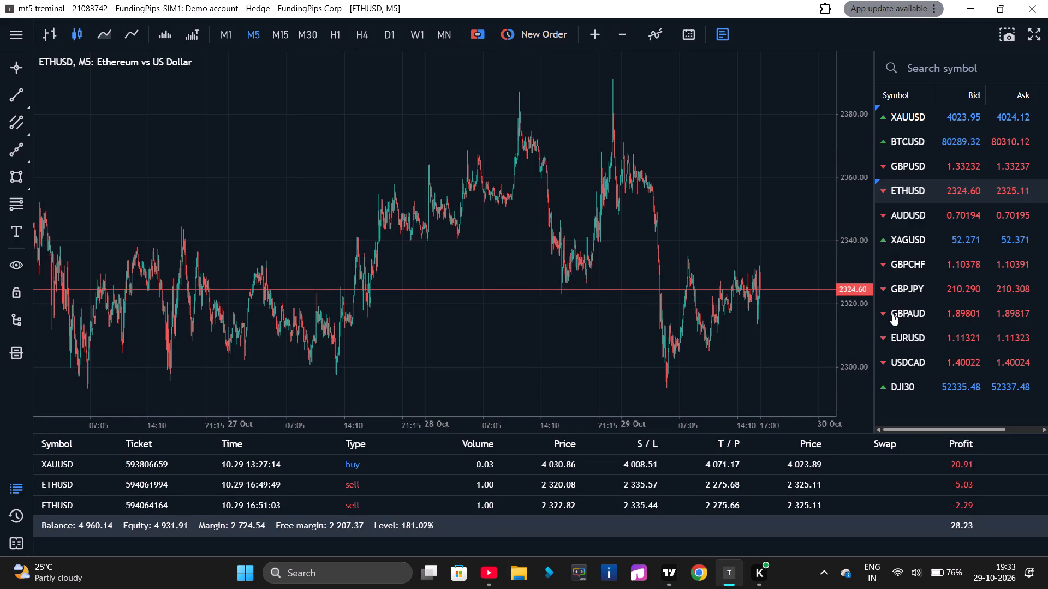
click(508, 45)
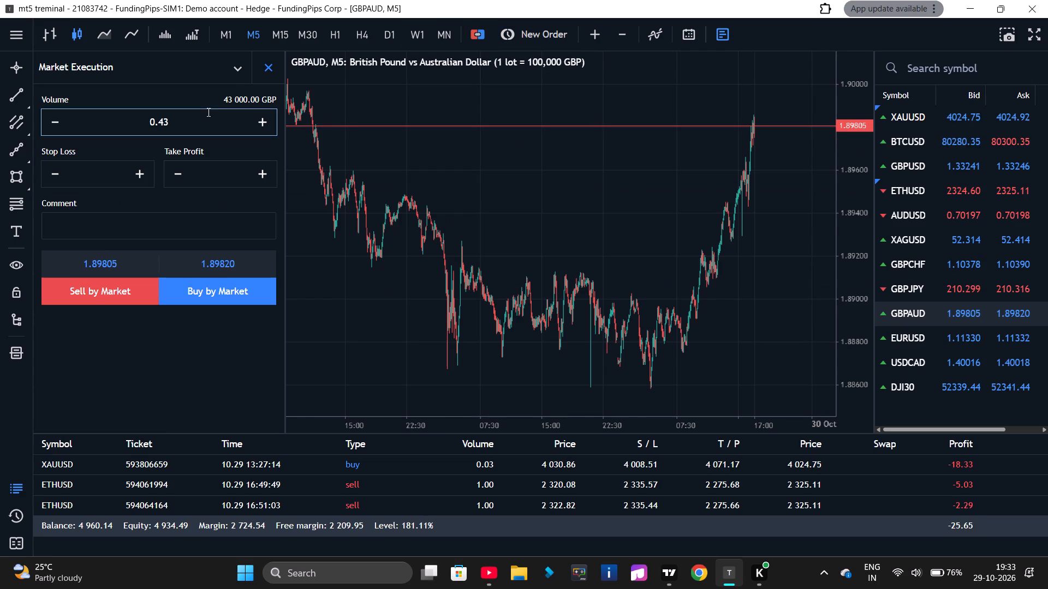
Add a take profit at about 1.89011 and a stop loss at about 1.89958 to the GBPAUD order.
click(251, 167)
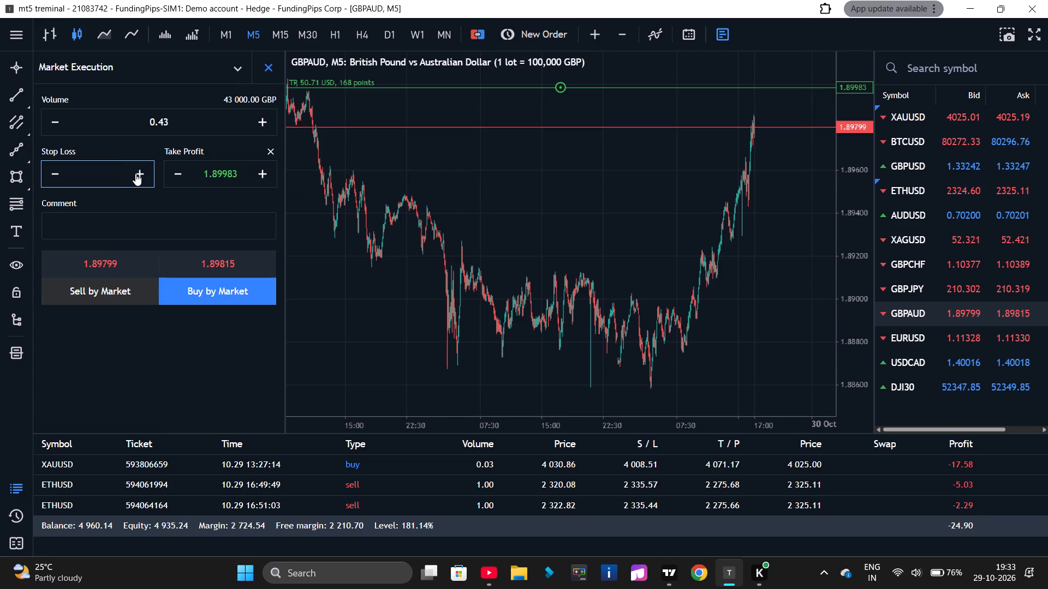
click(136, 173)
drag(556, 81, 547, 169)
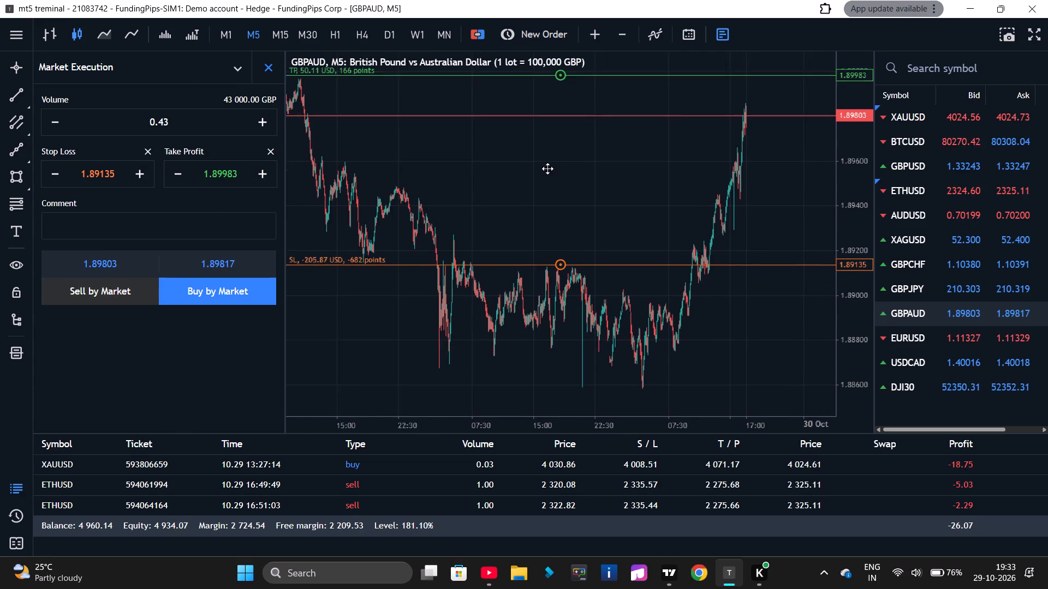
drag(547, 169, 563, 128)
drag(559, 85, 520, 294)
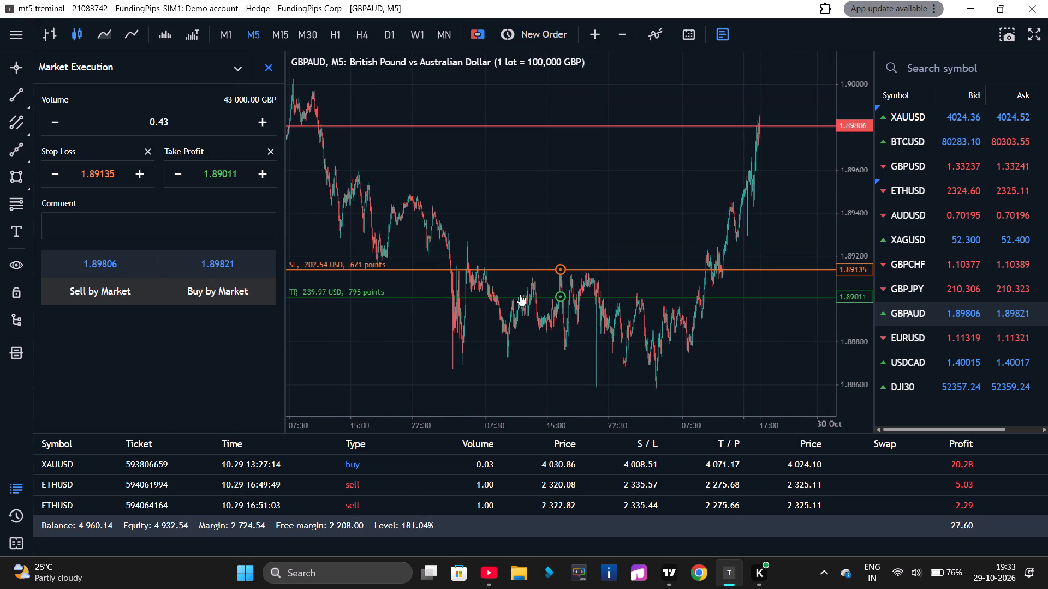
drag(561, 272, 566, 95)
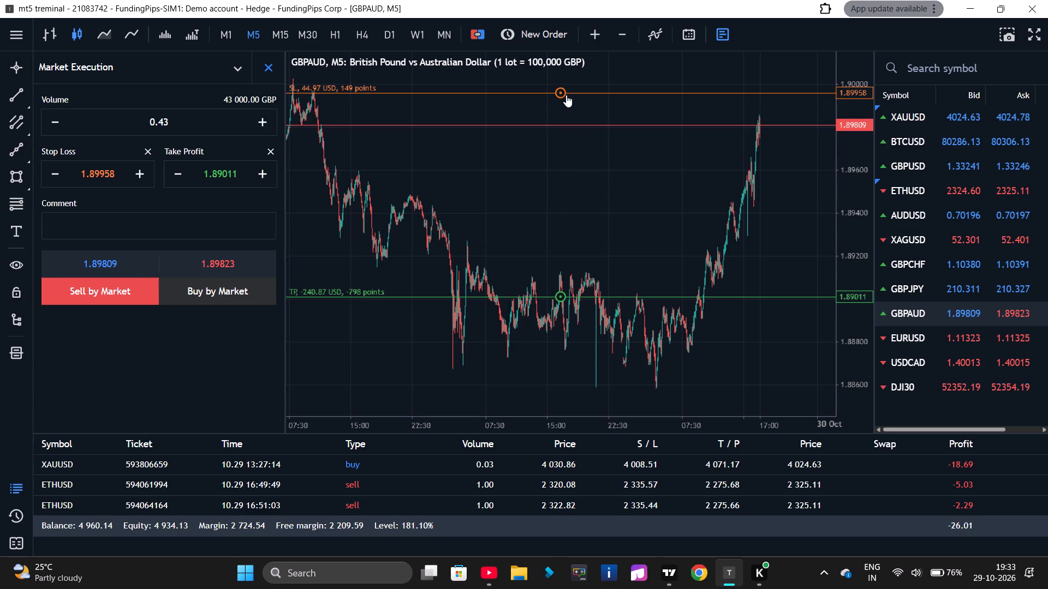
Set the GBPAUD order's stop loss to 1.89988, matching the stop planned on the TradingView chart.
key(alt+Tab)
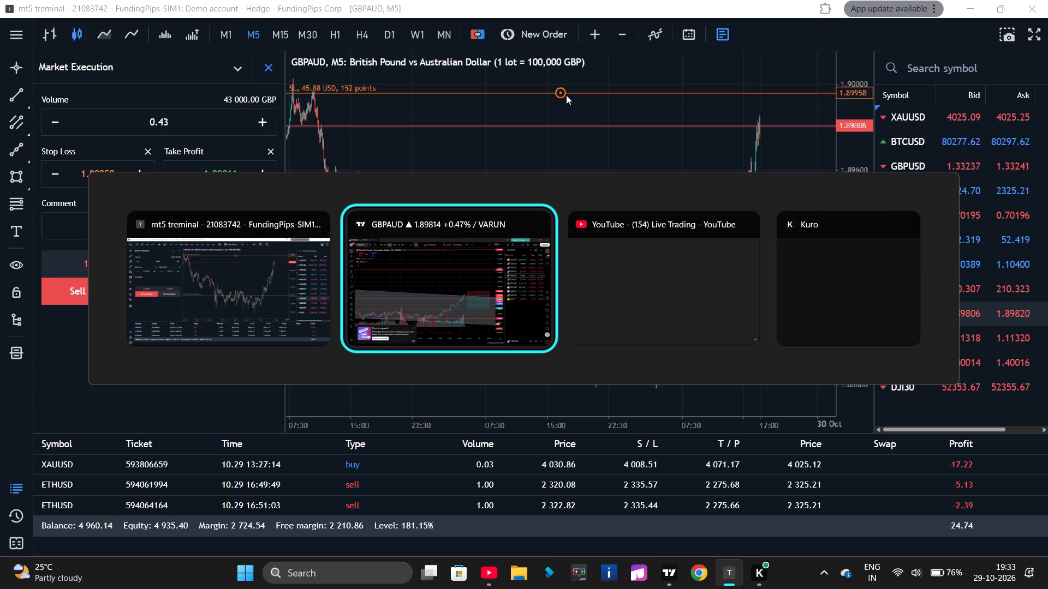
key(alt+Tab)
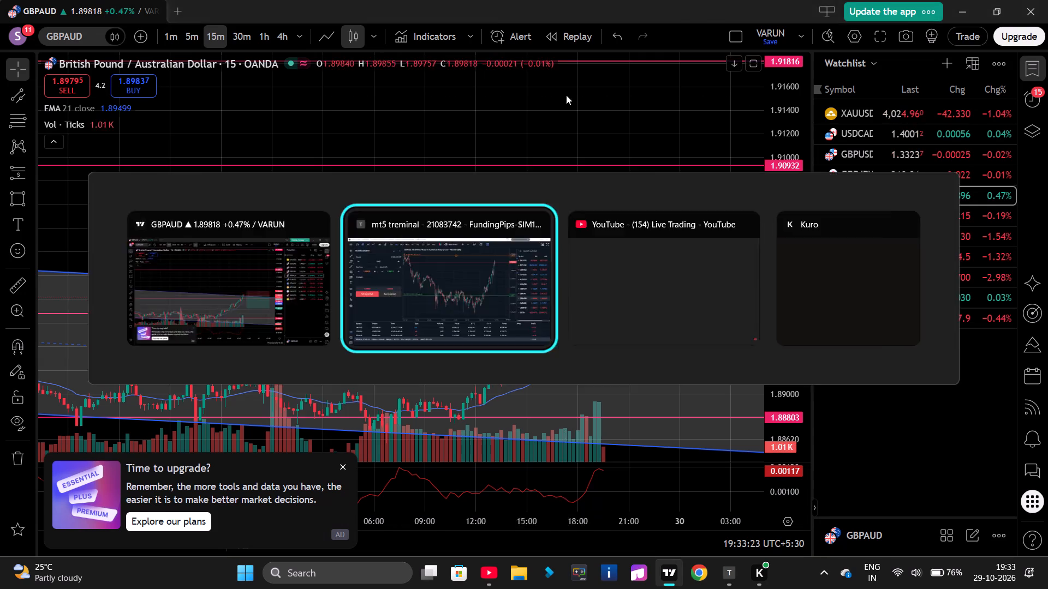
key(alt+Tab)
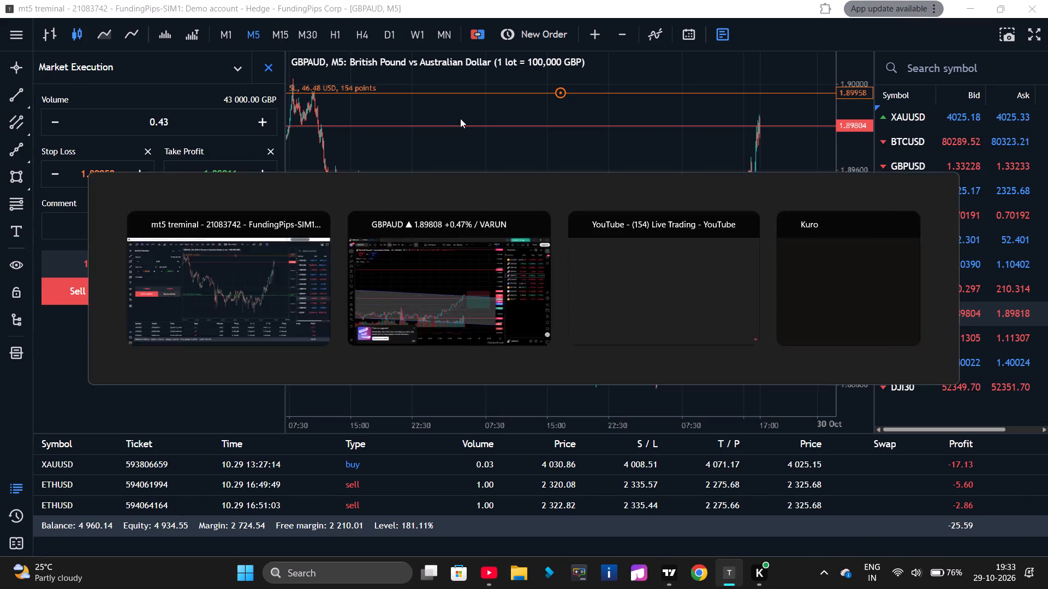
key(alt+Tab)
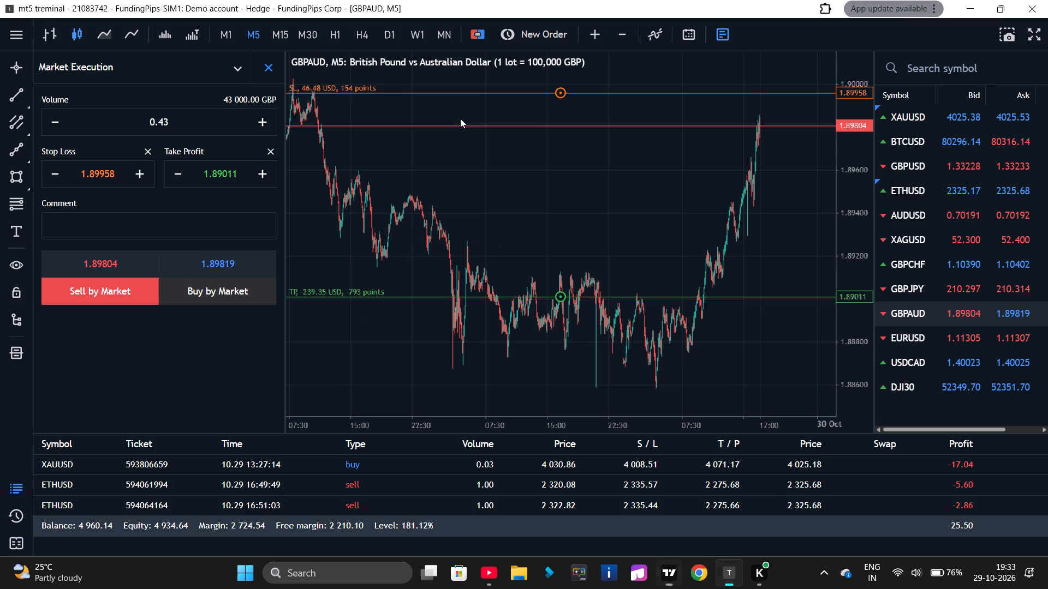
click(108, 178)
key(BackSpace)
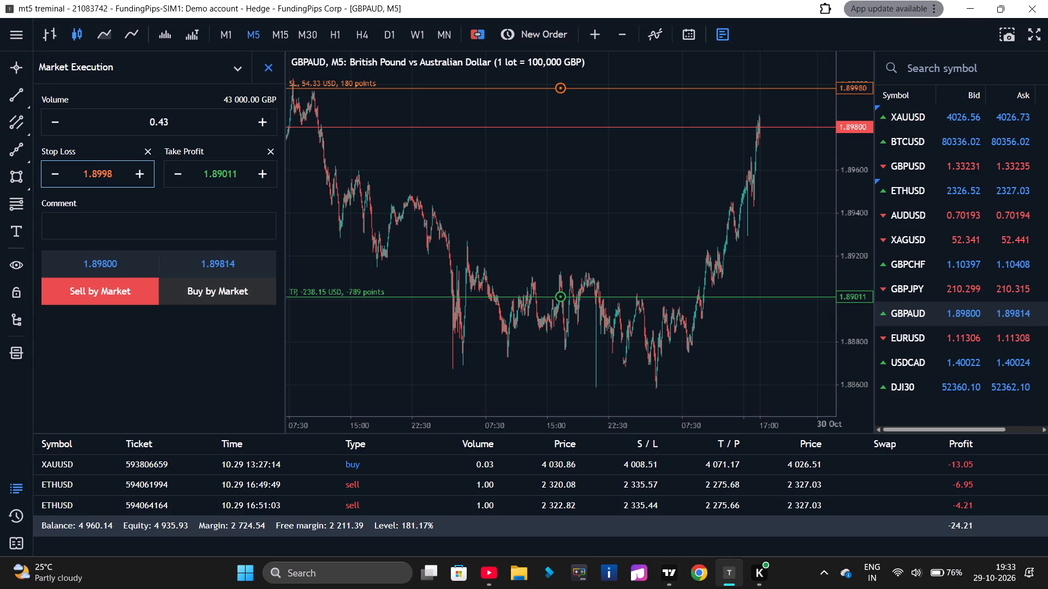
key(9)
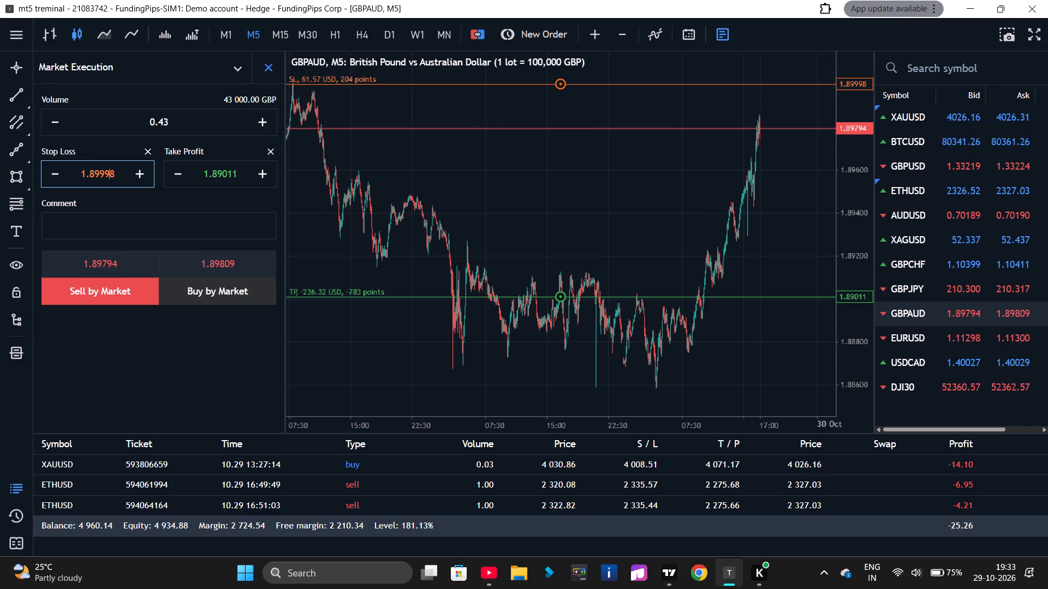
key(BackSpace)
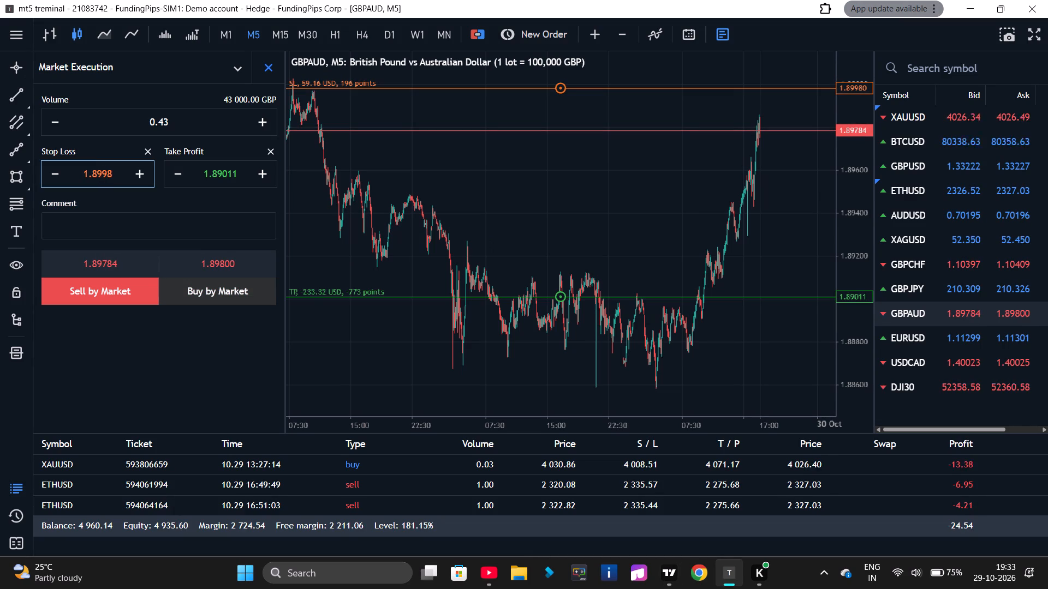
key(8)
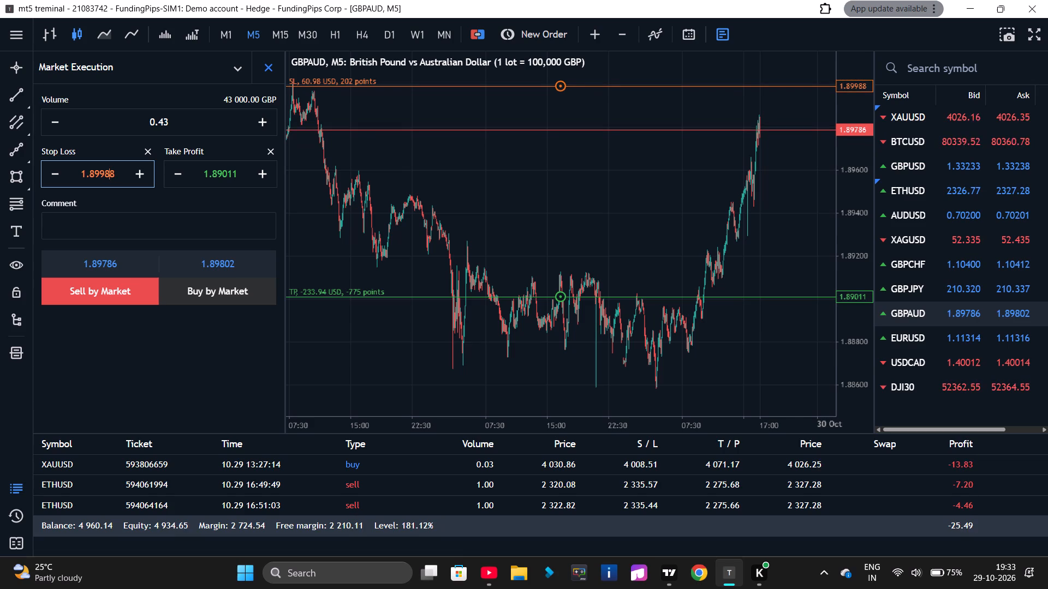
Set the GBPAUD order's take profit to 1.89247, matching the target planned on the TradingView chart.
key(alt+Tab)
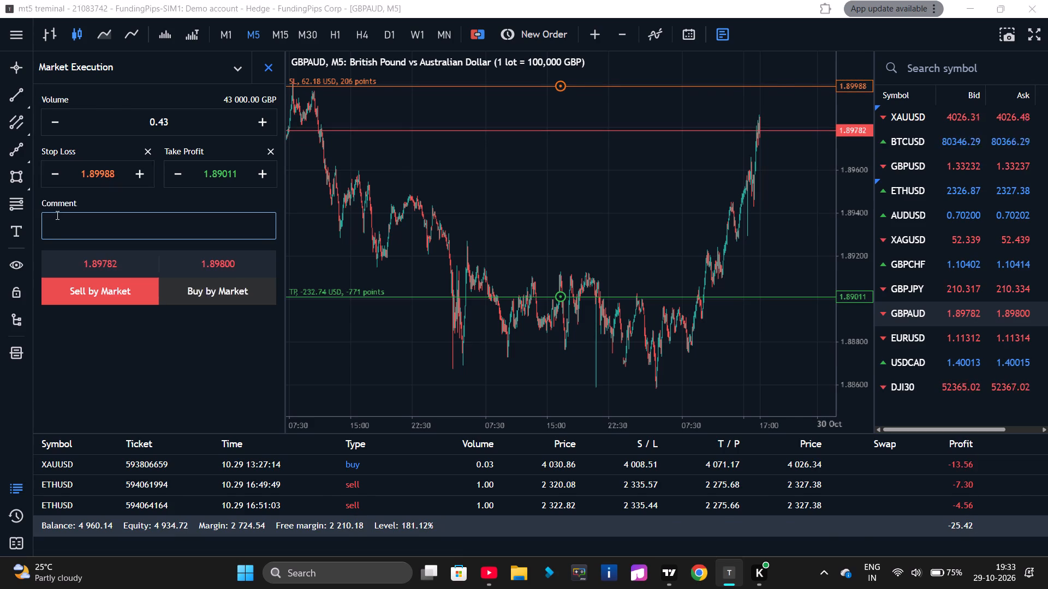
key(alt+Tab)
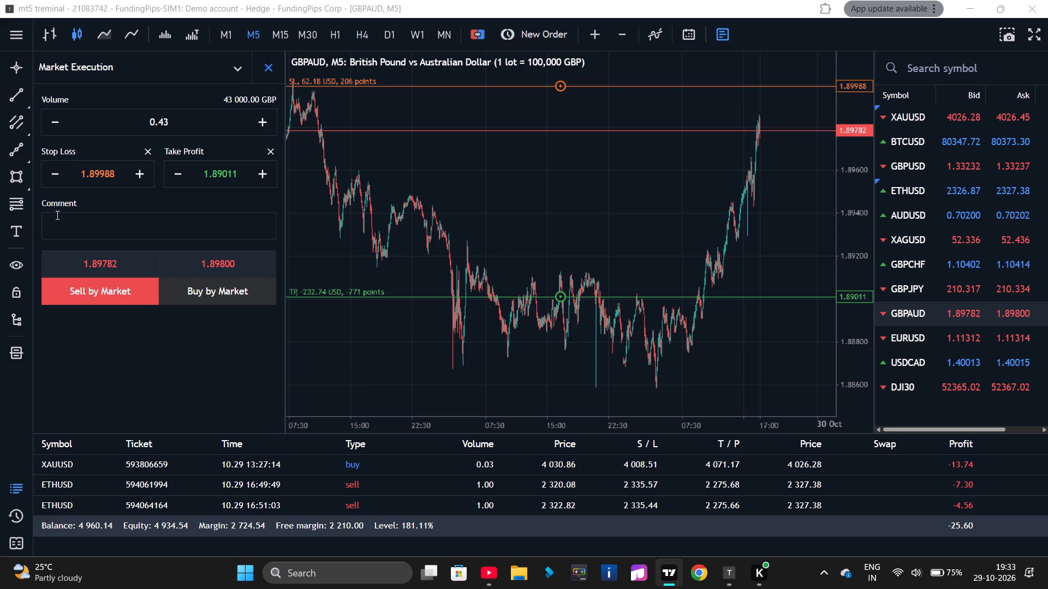
key(alt+Tab)
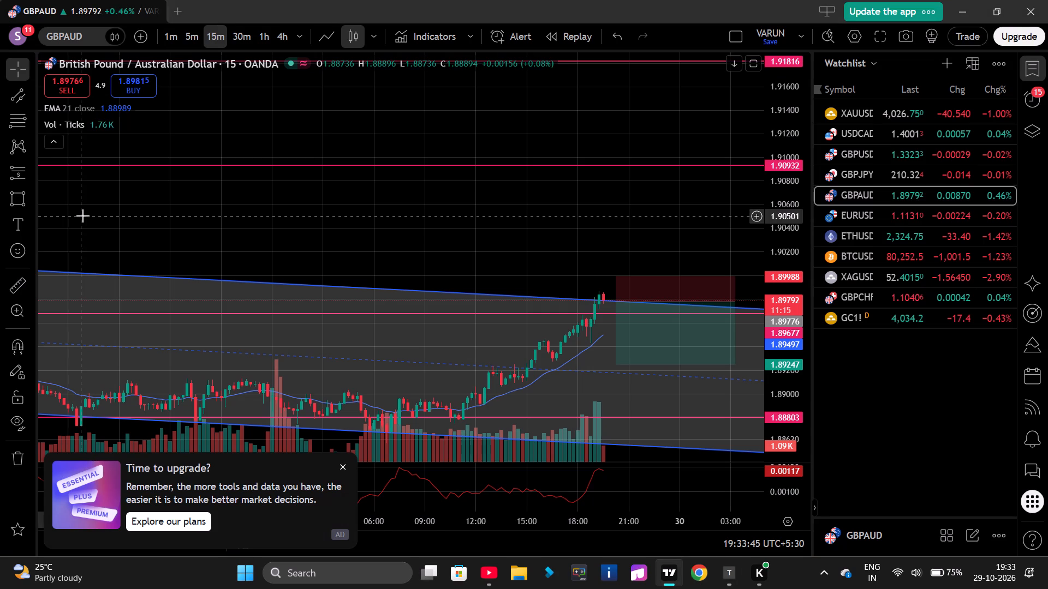
key(alt+Tab)
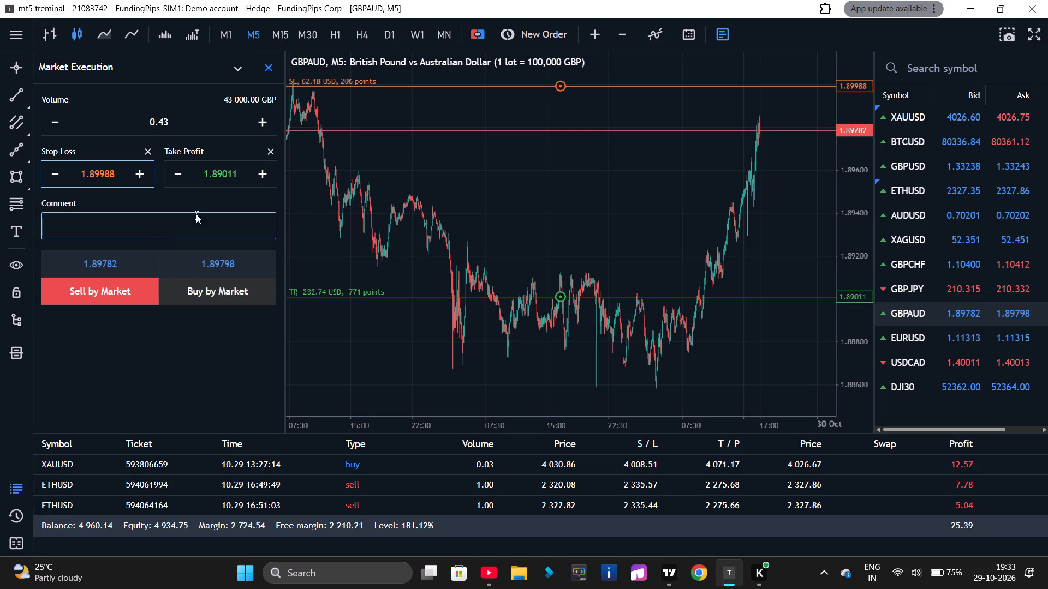
click(225, 172)
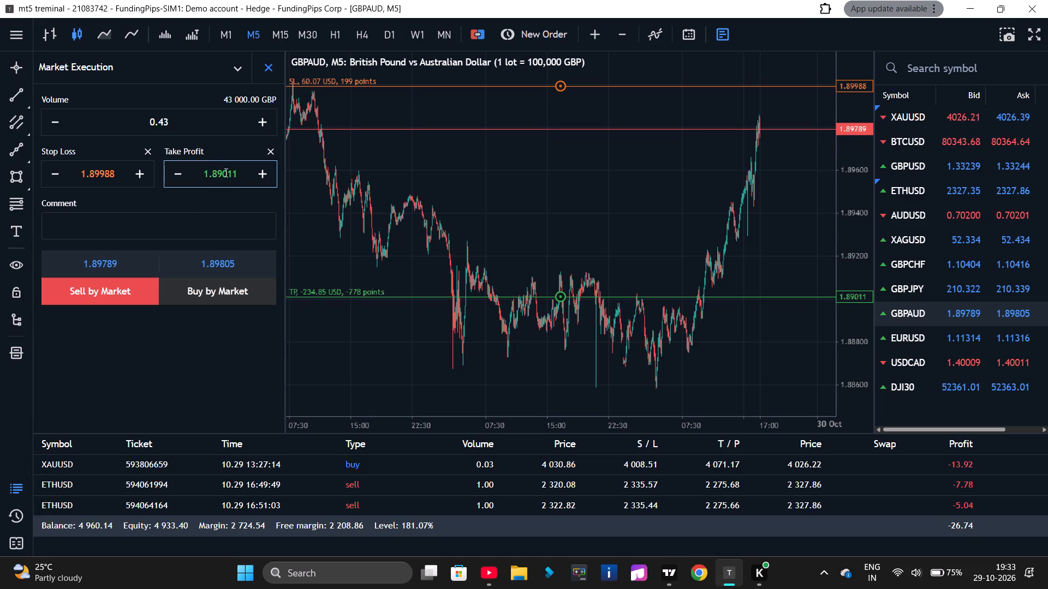
key(BackSpace)
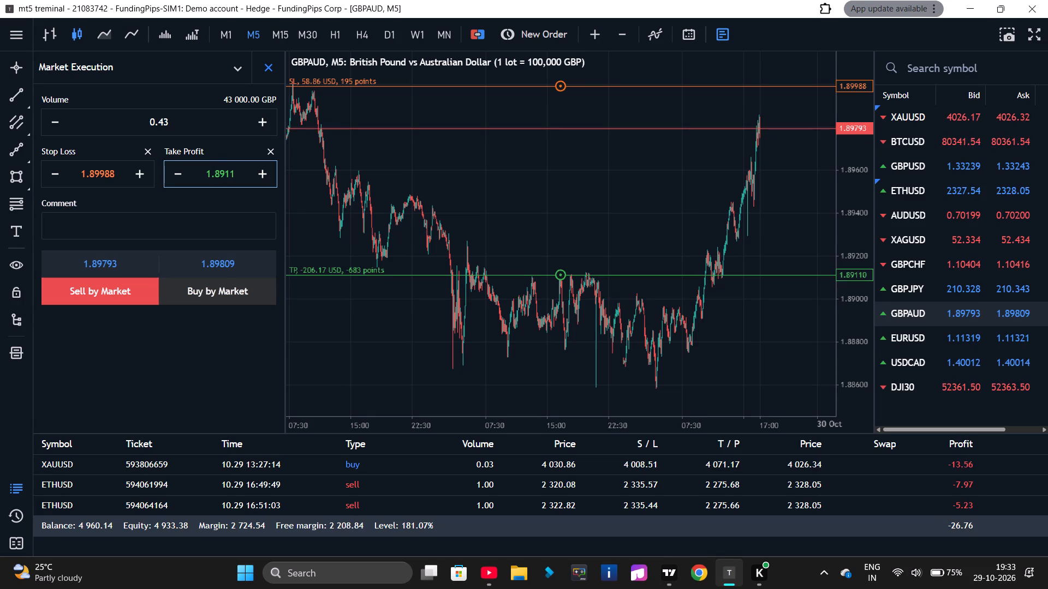
key(3)
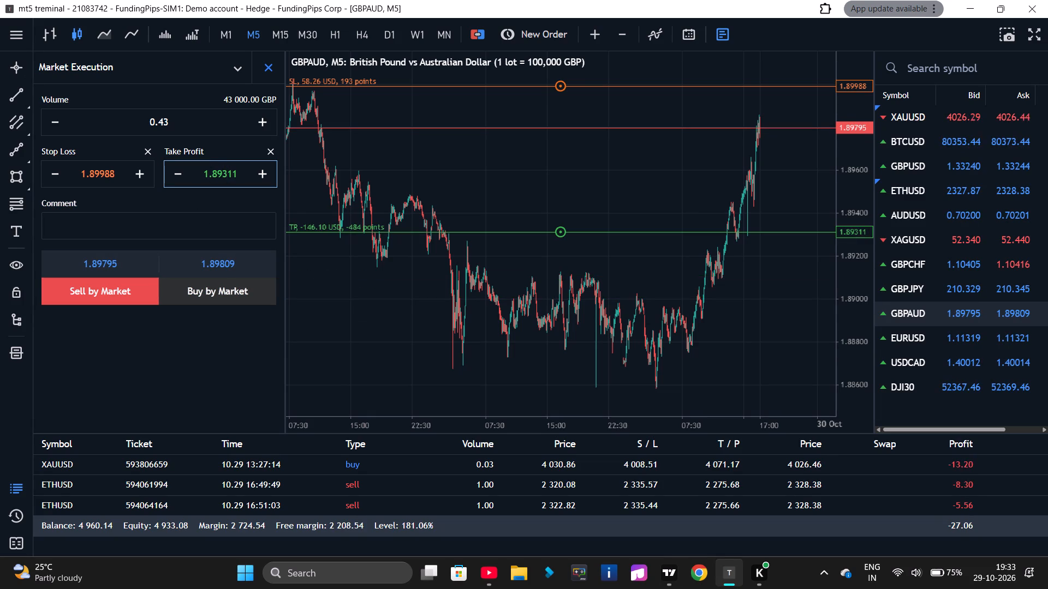
key(BackSpace)
key(2)
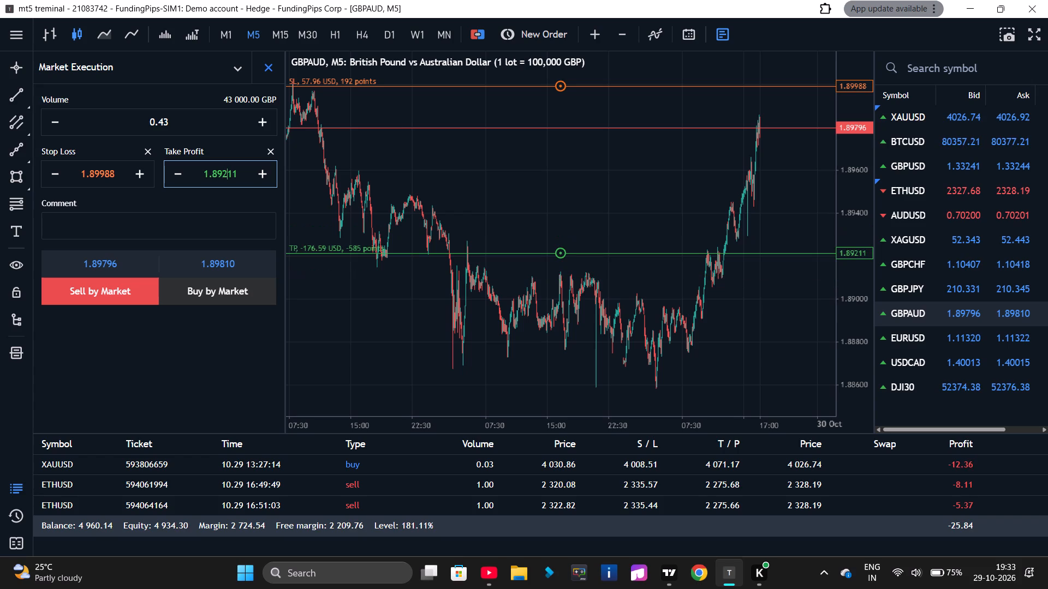
key(alt+Tab)
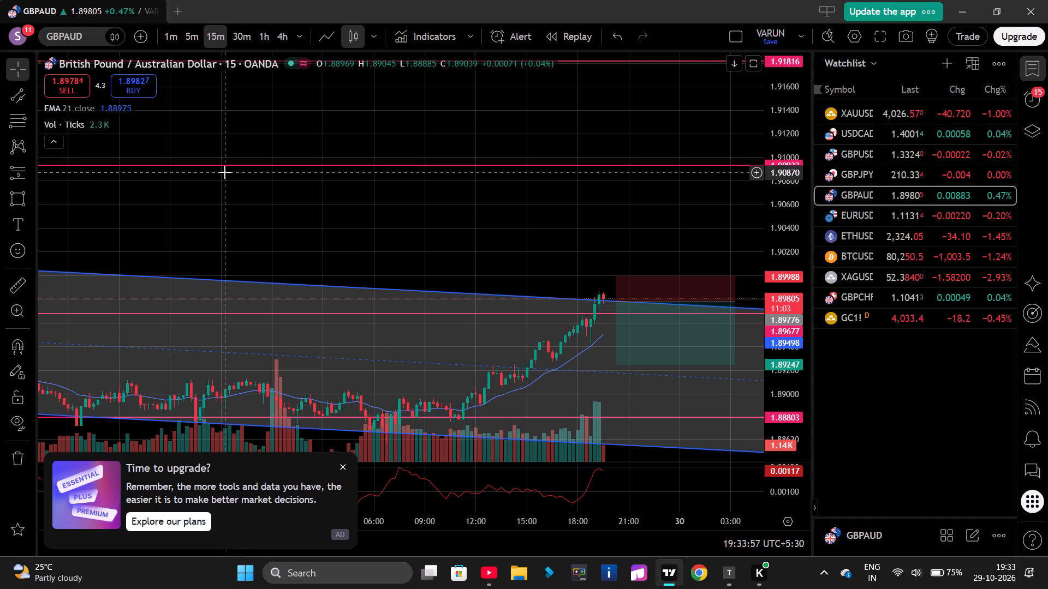
key(alt+Tab)
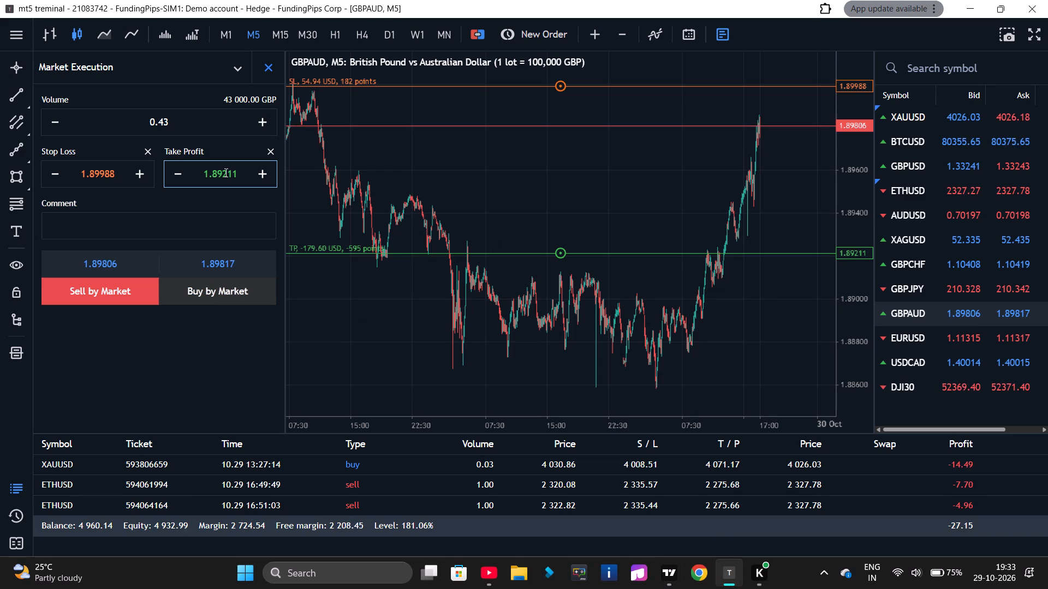
key(Right)
key(Right)
key(BackSpace)
key(BackSpace)
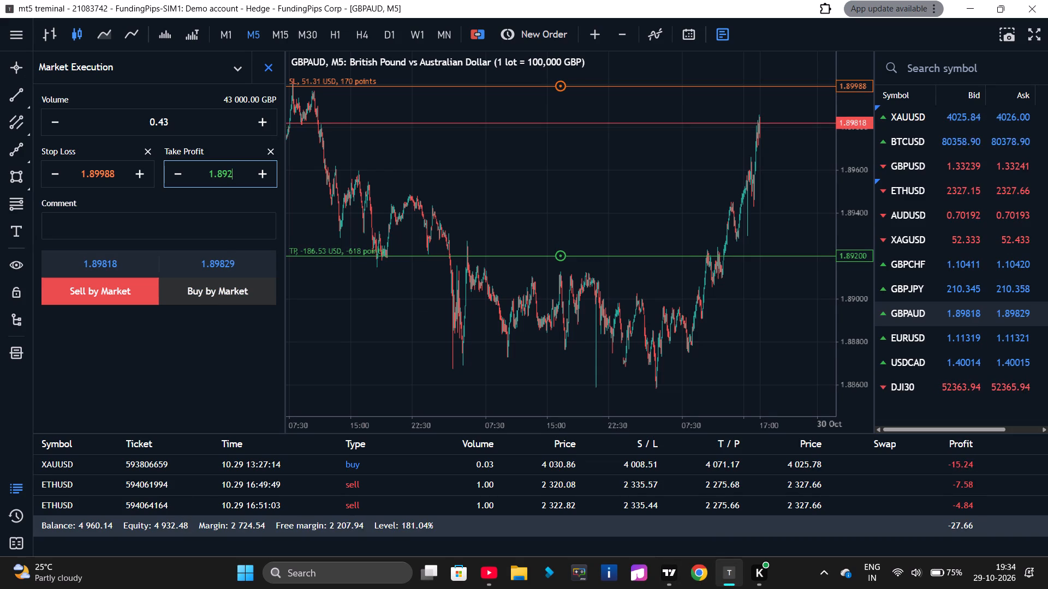
text(47)
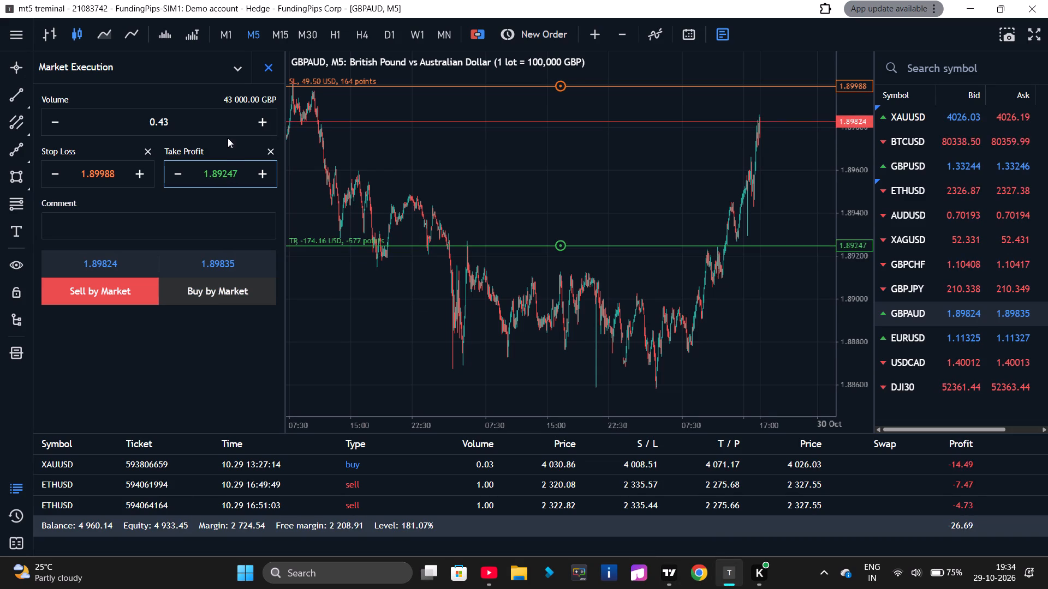
Reduce the GBPAUD order's volume to 0.25 lots.
triple_click(55, 125)
triple_click(55, 125)
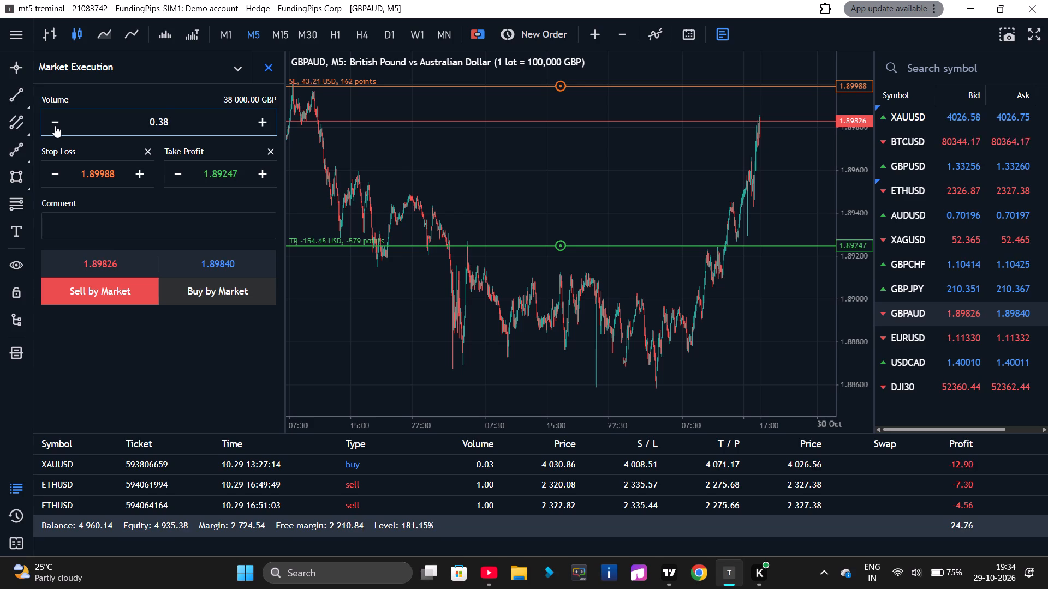
triple_click(55, 125)
triple_click(55, 125)
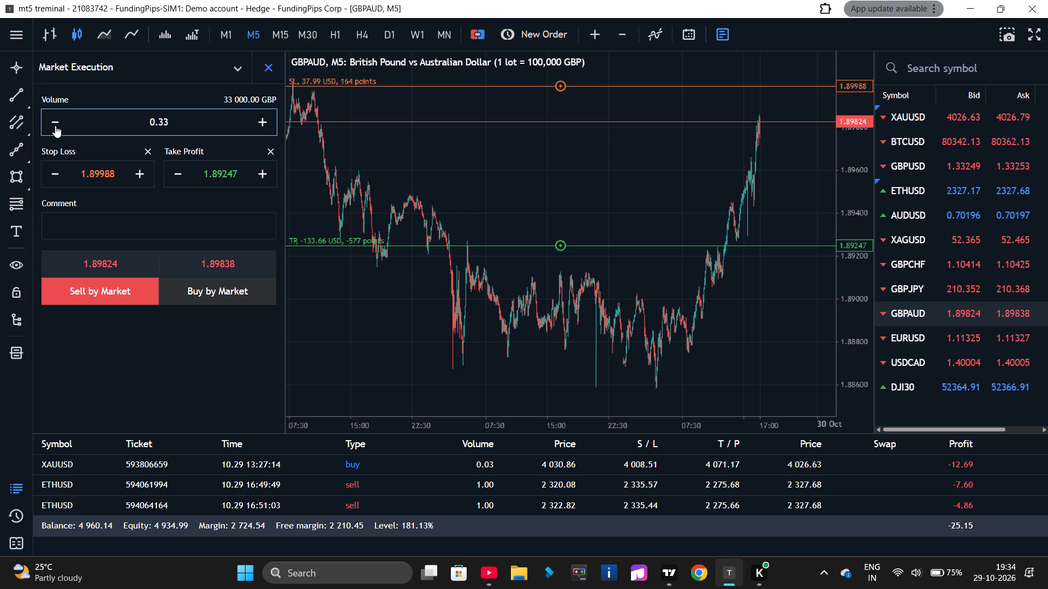
double_click(55, 125)
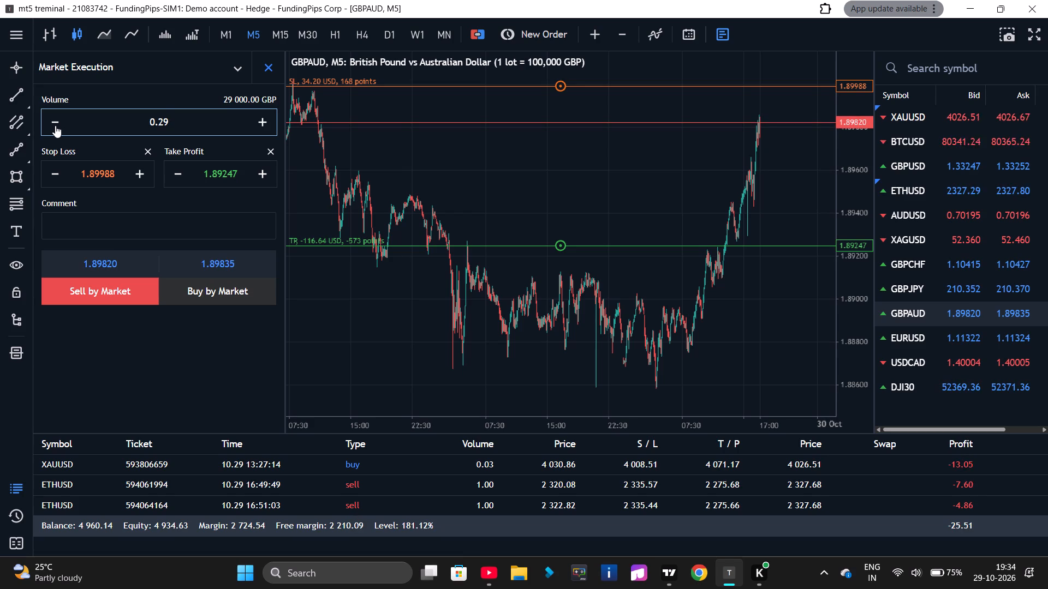
click(55, 125)
click(55, 125)
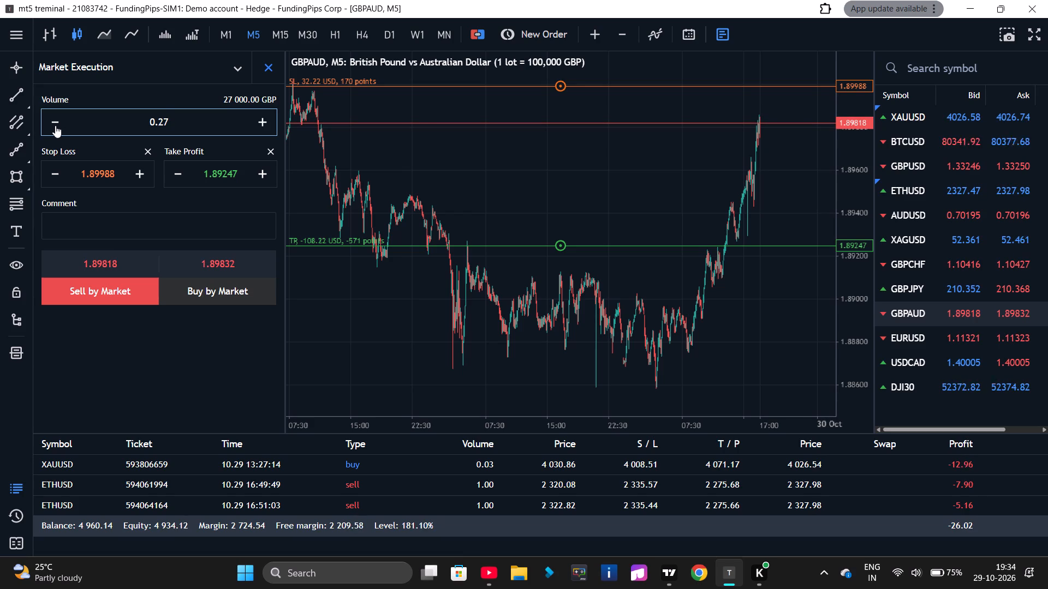
click(55, 125)
click(55, 125)
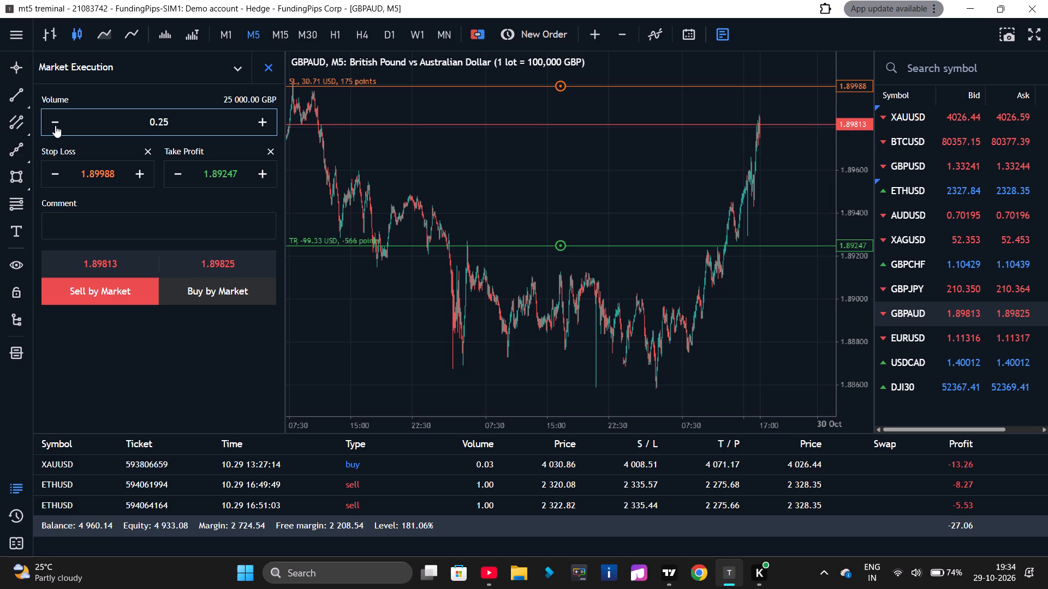
Check the GBPAUD chart in TradingView and the gold futures chart on the YouTube live trading stream.
key(alt+Tab)
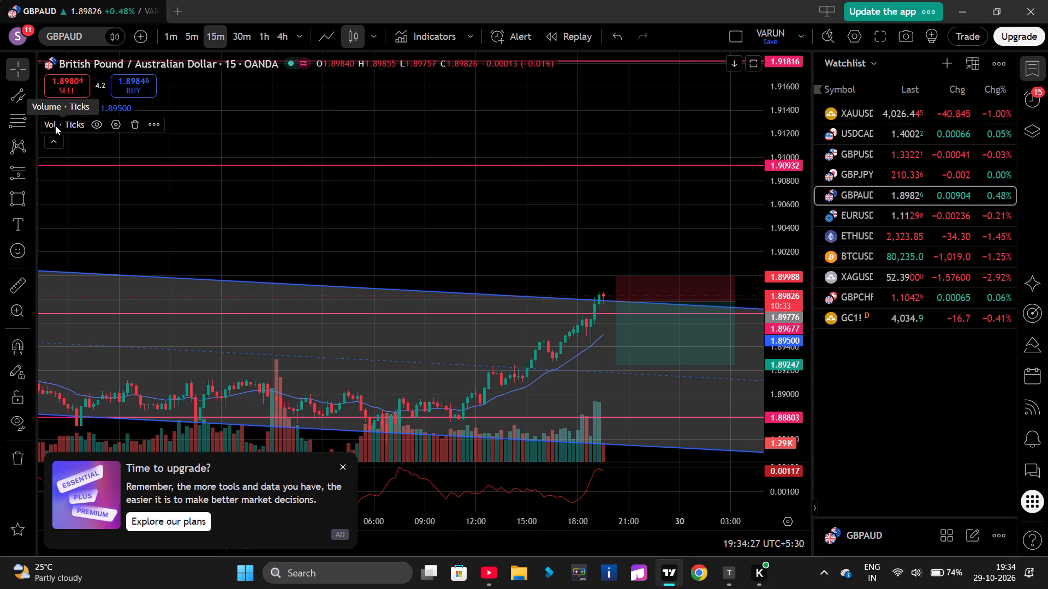
key(alt+Tab)
key(alt+Tab)
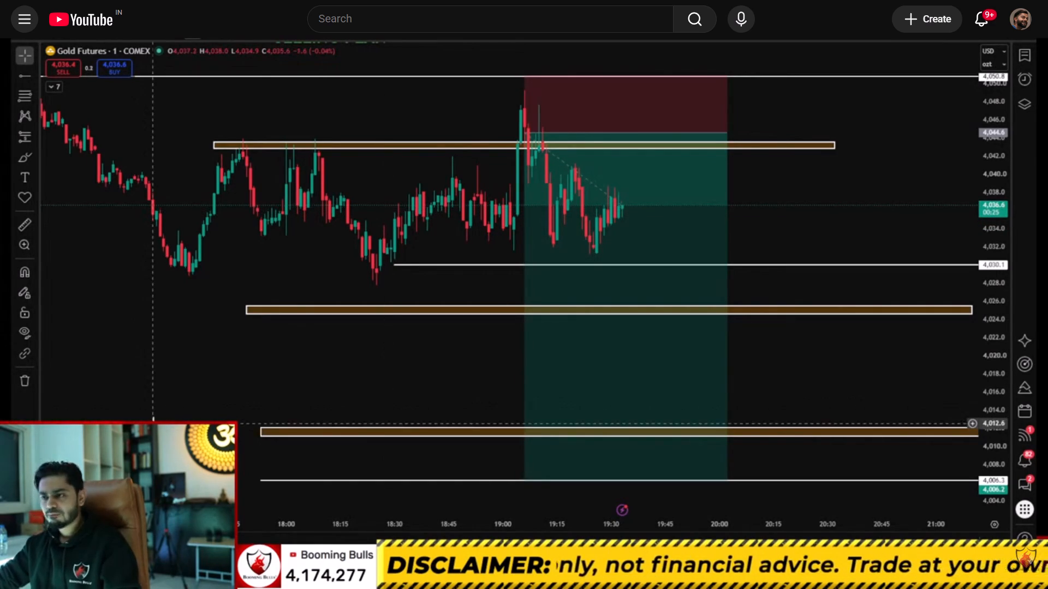
key(alt+Tab)
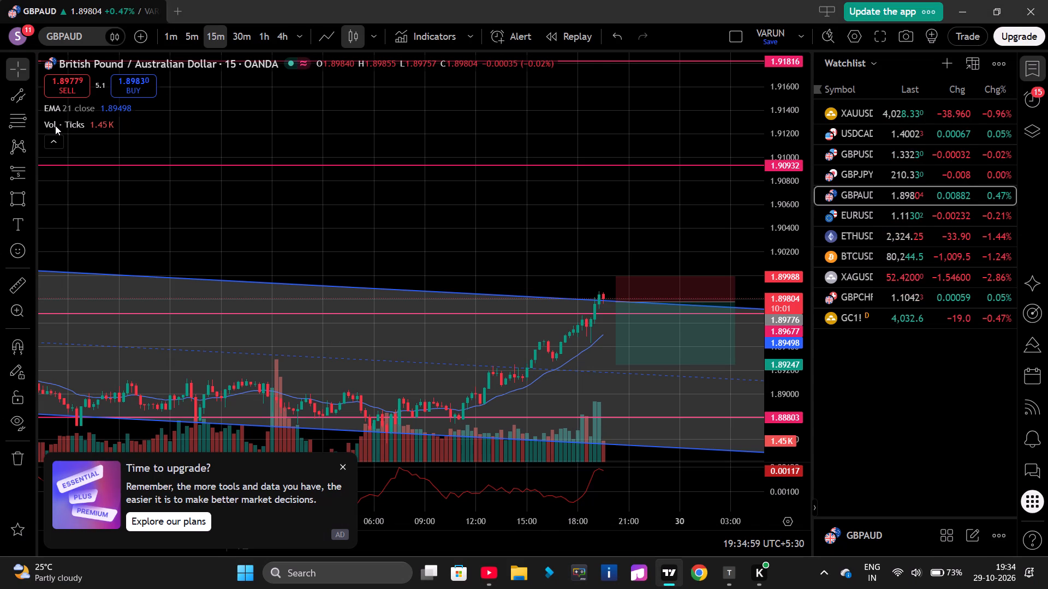
key(alt+grave)
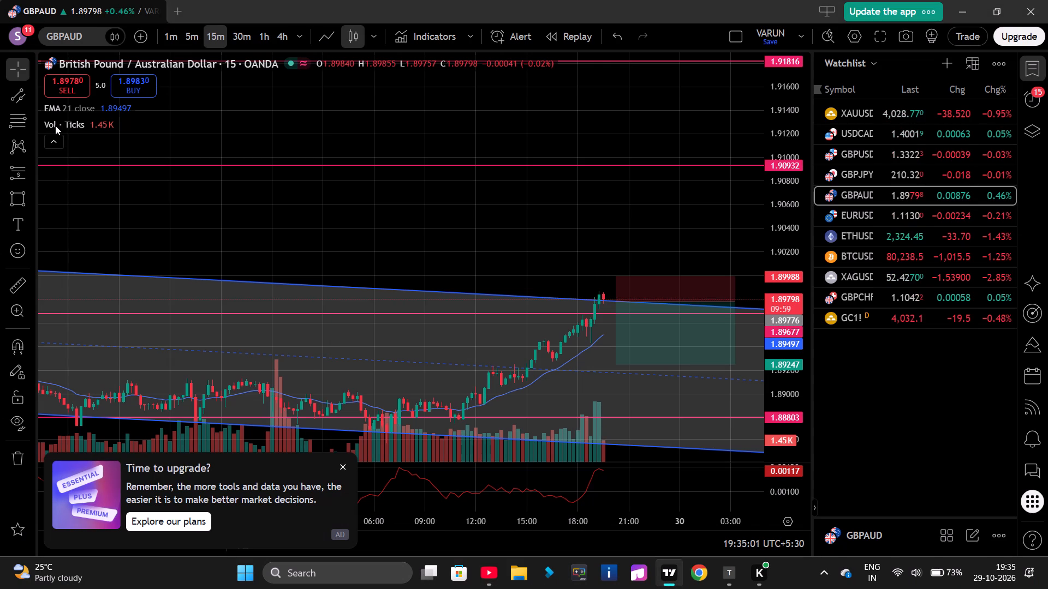
key(alt+Tab)
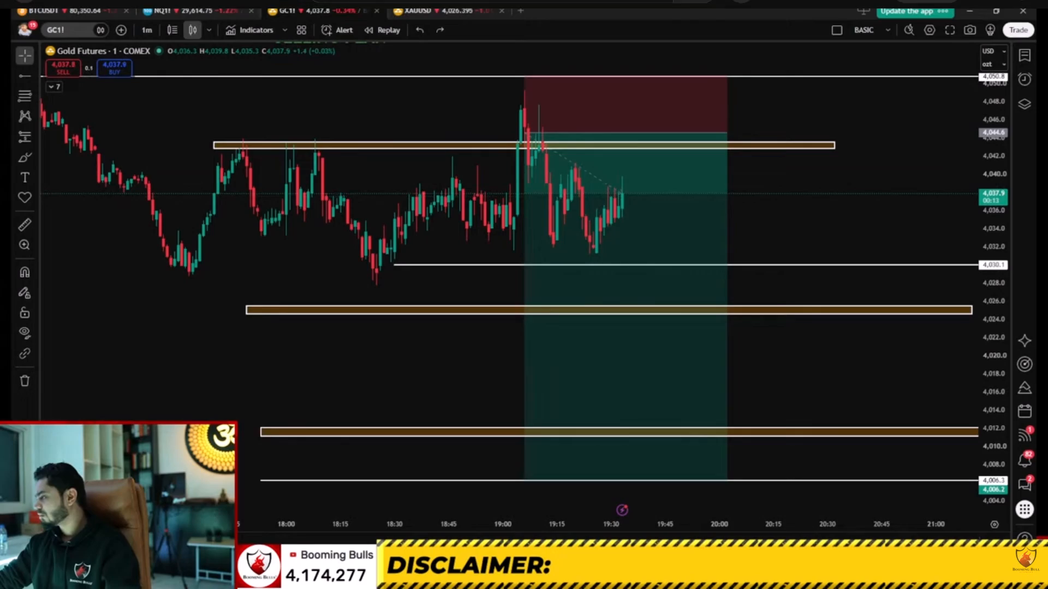